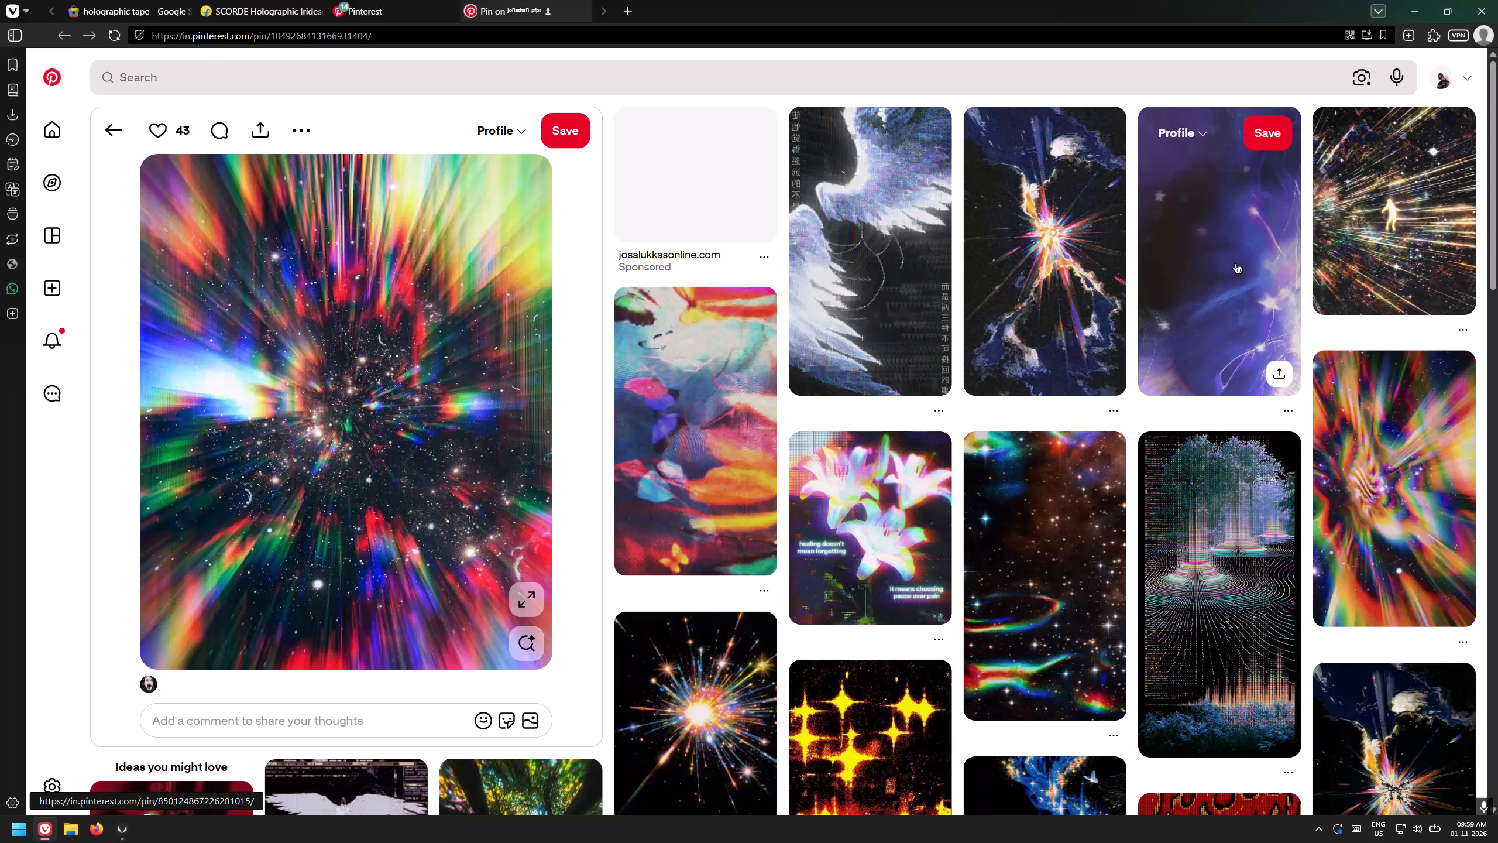
# Open the blue-purple pin with glowing stars from the related pins.
pyautogui.click(1235, 265)
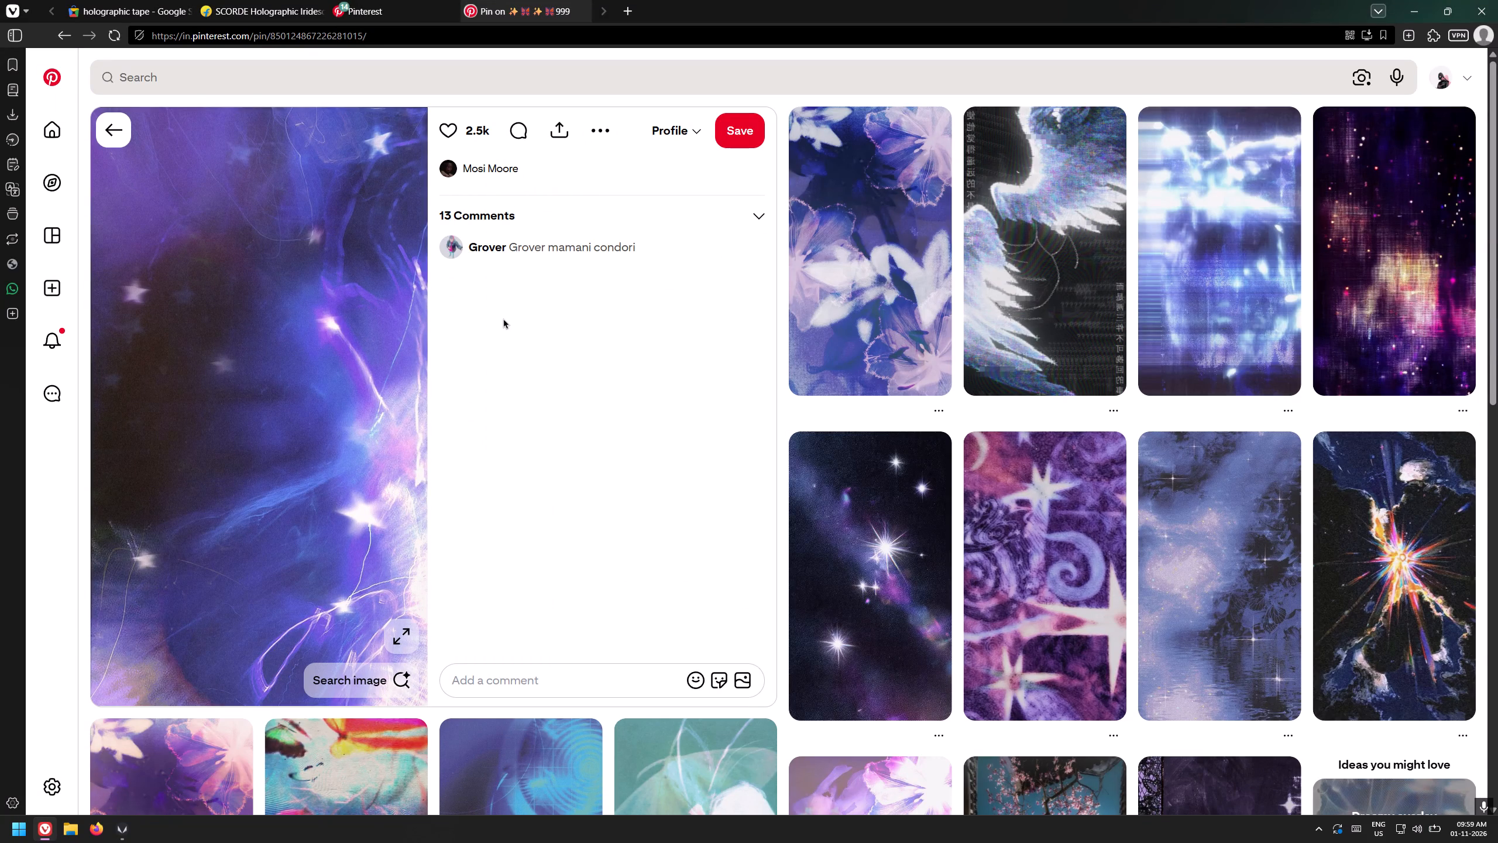
pyautogui.scroll(-3, 503, 318)
pyautogui.scroll(5, 503, 318)
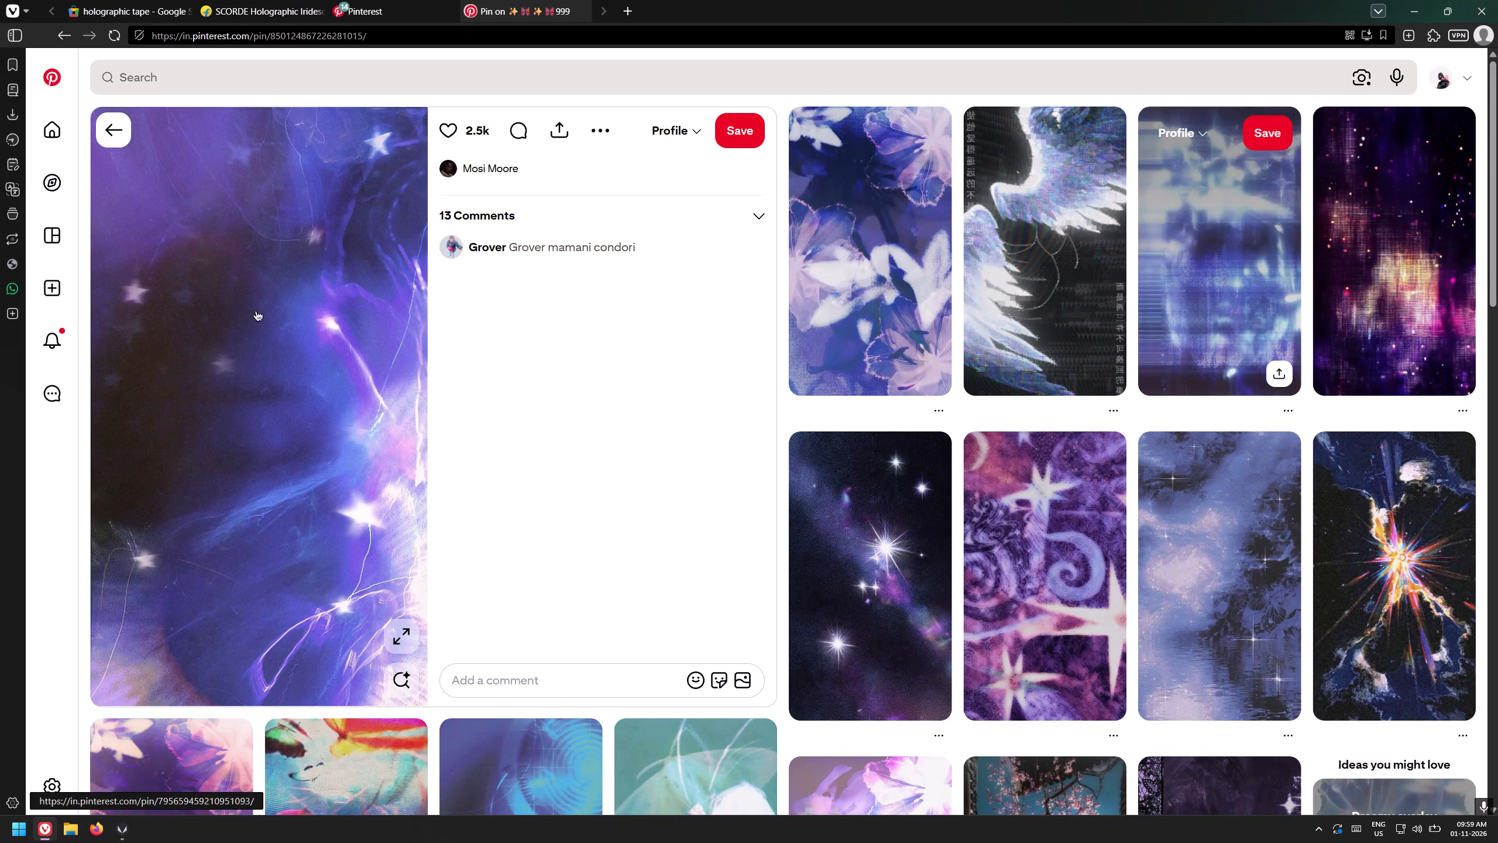
# Save the pin's image as a JPG in Downloads > 03 - Guitar Processor (Valeton GP-150) > GP150 PHOTOS.
pyautogui.rightClick(209, 362)
pyautogui.click(380, 485)
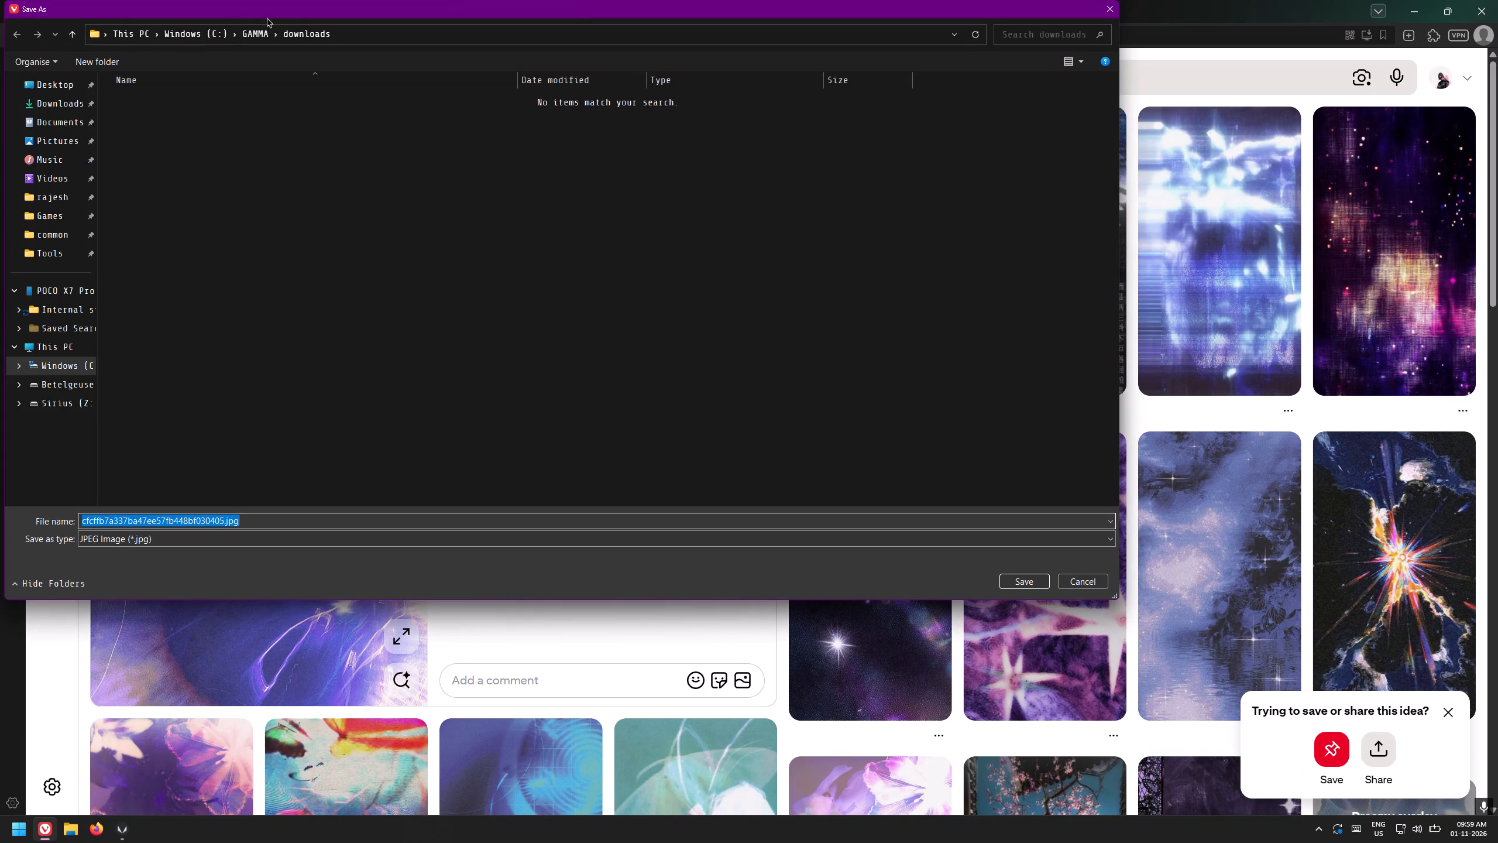
pyautogui.click(258, 31)
pyautogui.click(178, 28)
pyautogui.click(62, 102)
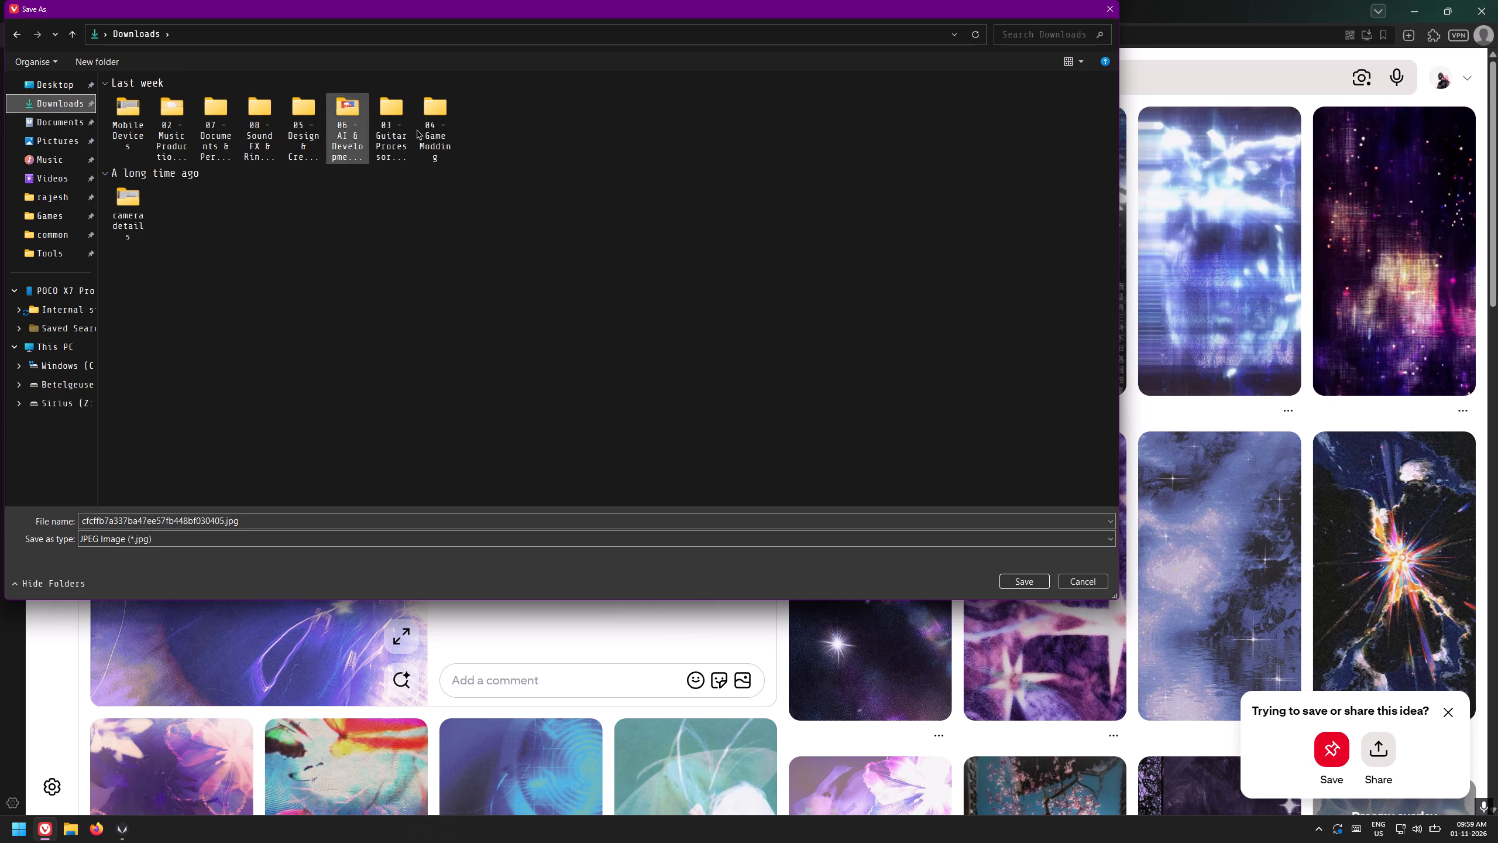
pyautogui.click(421, 143)
pyautogui.doubleClick(387, 134)
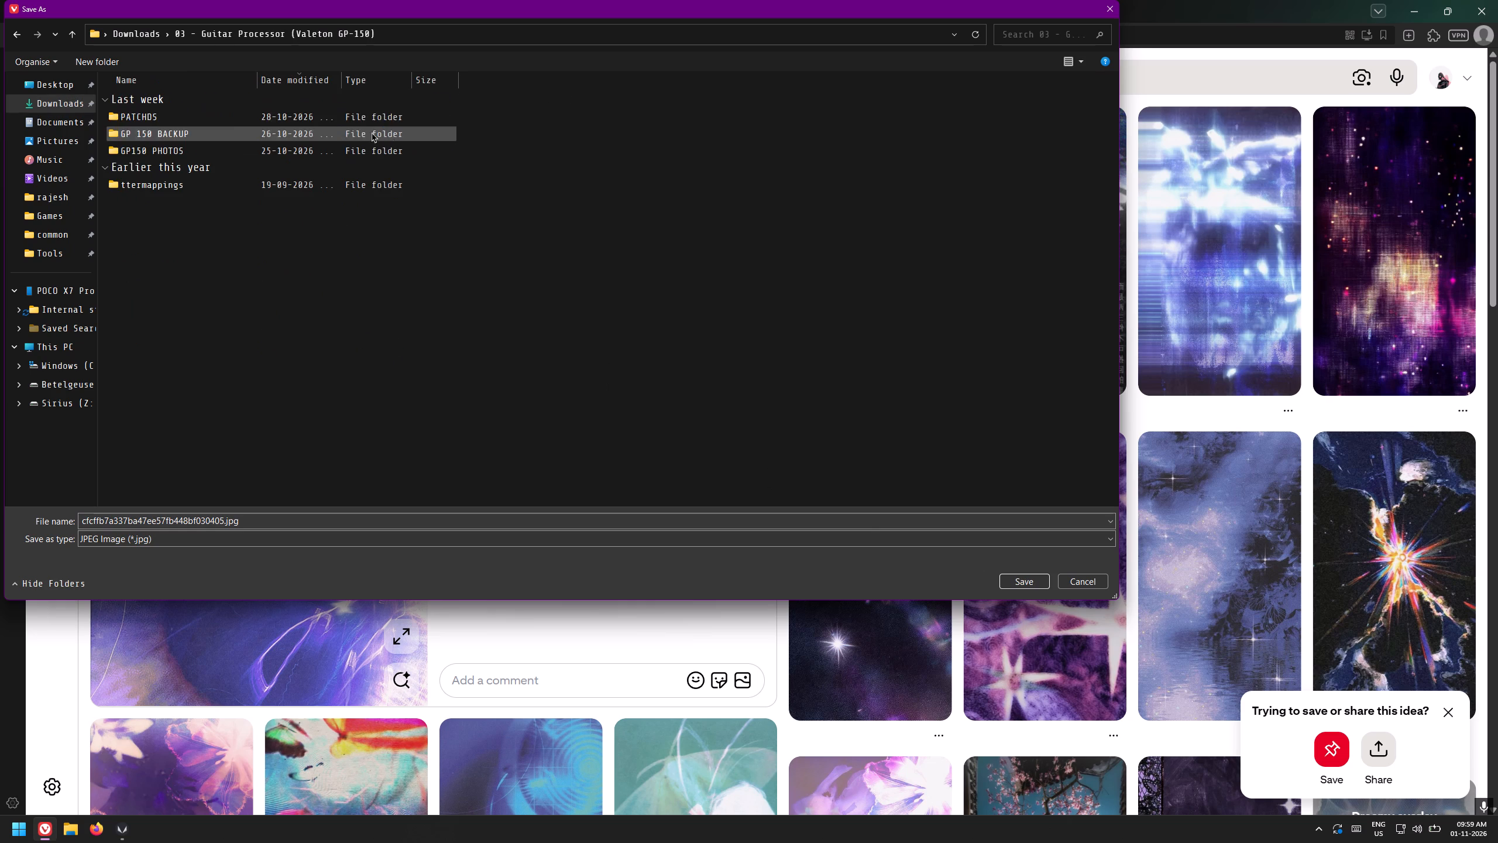
pyautogui.doubleClick(174, 138)
pyautogui.doubleClick(234, 112)
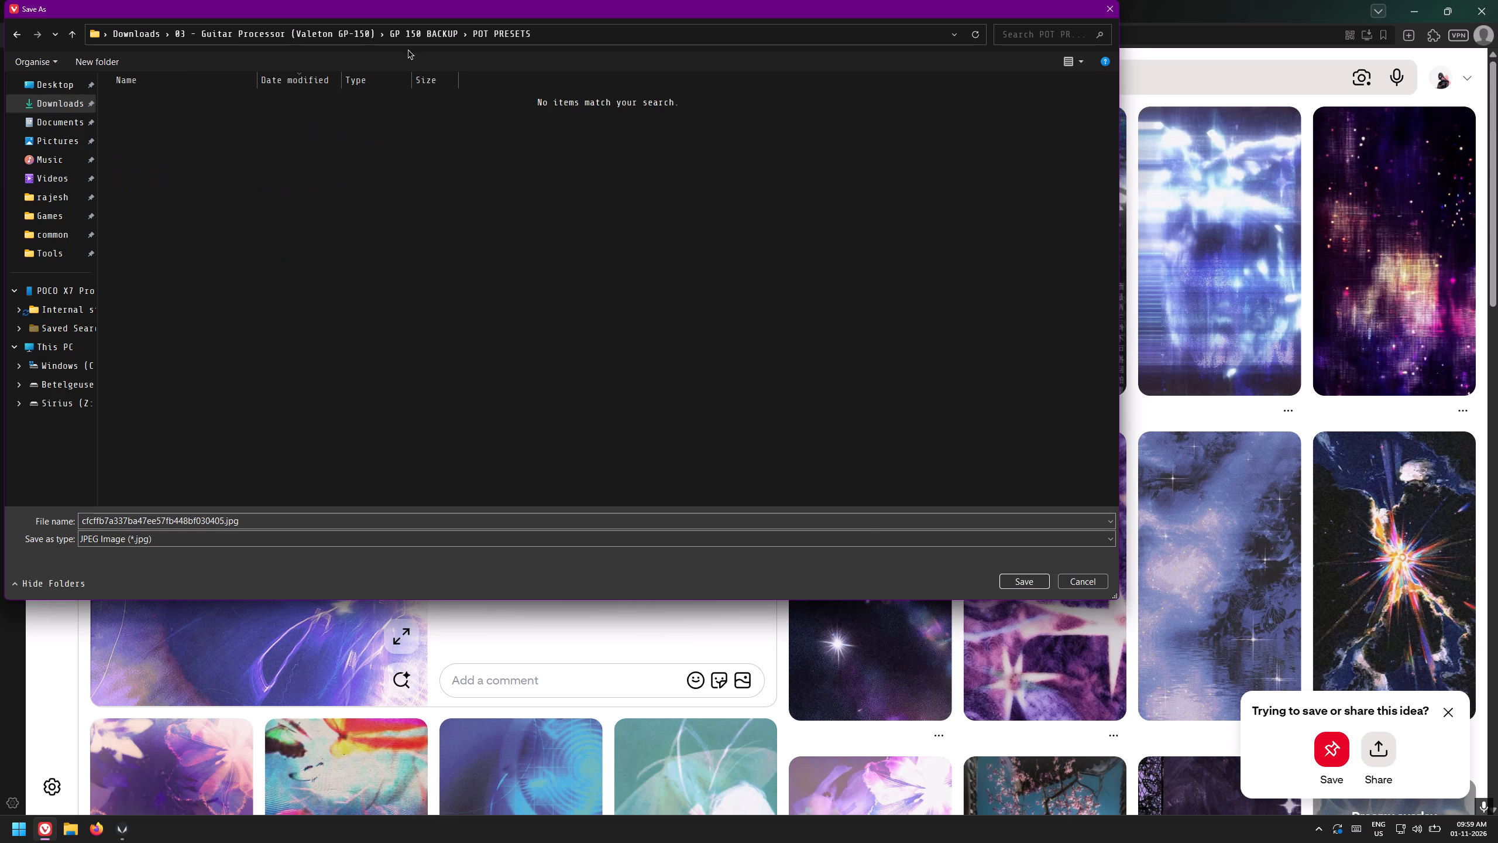
pyautogui.click(421, 29)
pyautogui.click(341, 30)
pyautogui.doubleClick(174, 154)
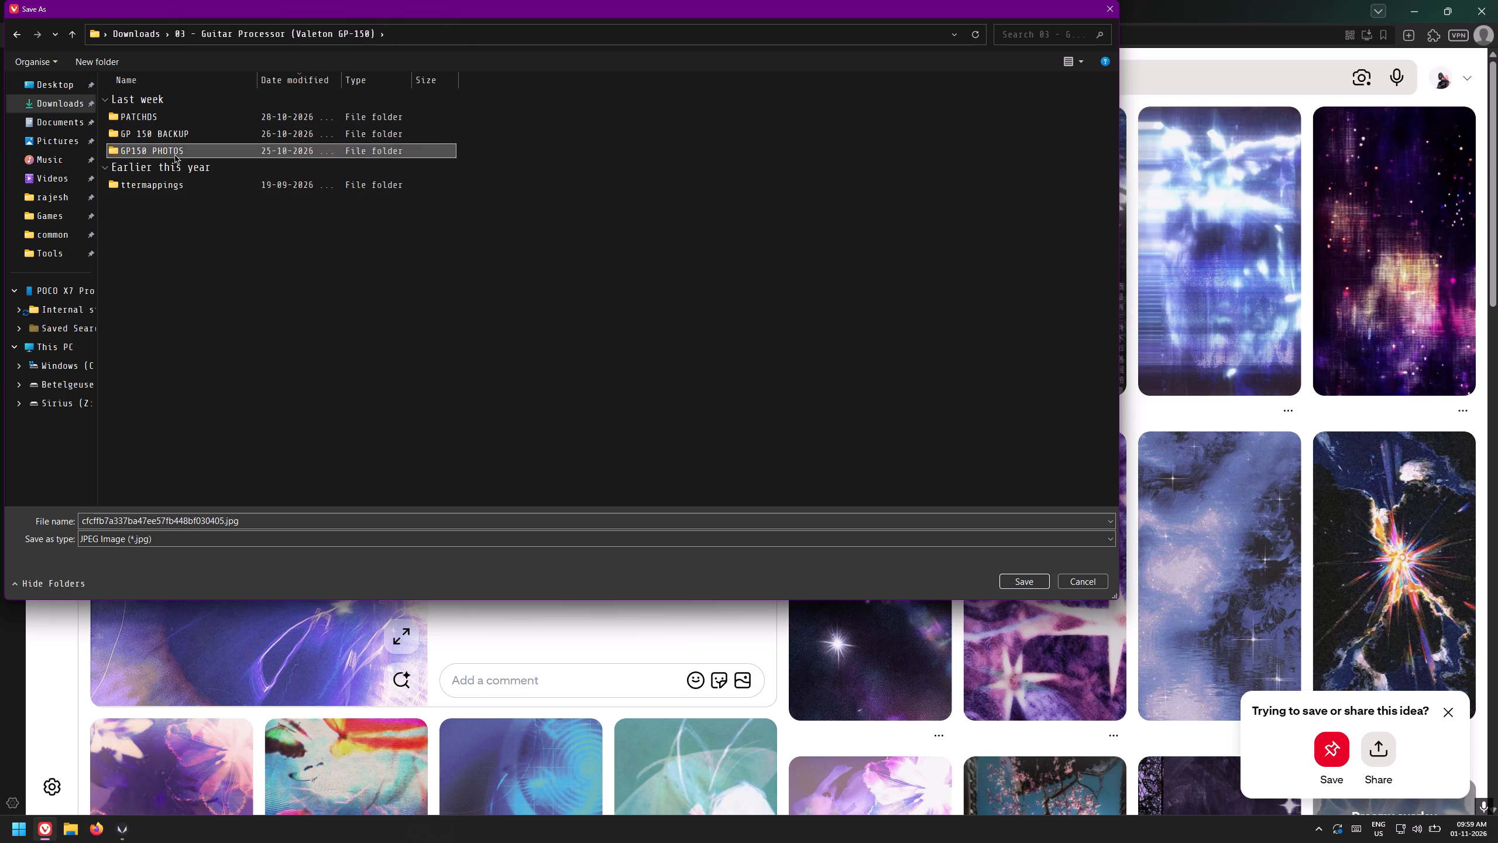
pyautogui.click(1027, 584)
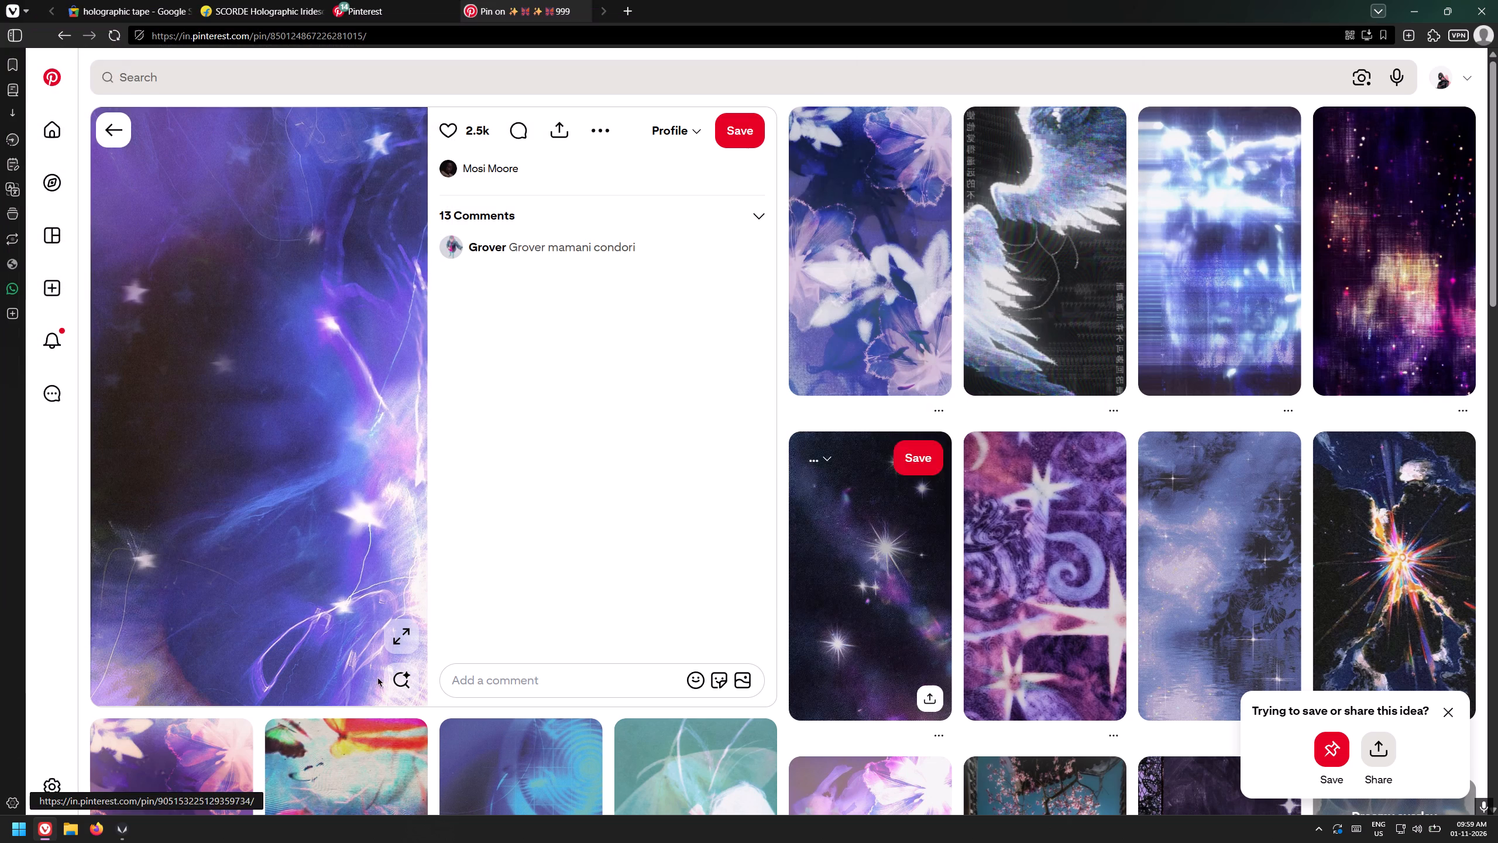
# Launch Photoshop from the Creativity apps.
pyautogui.click(0, 842)
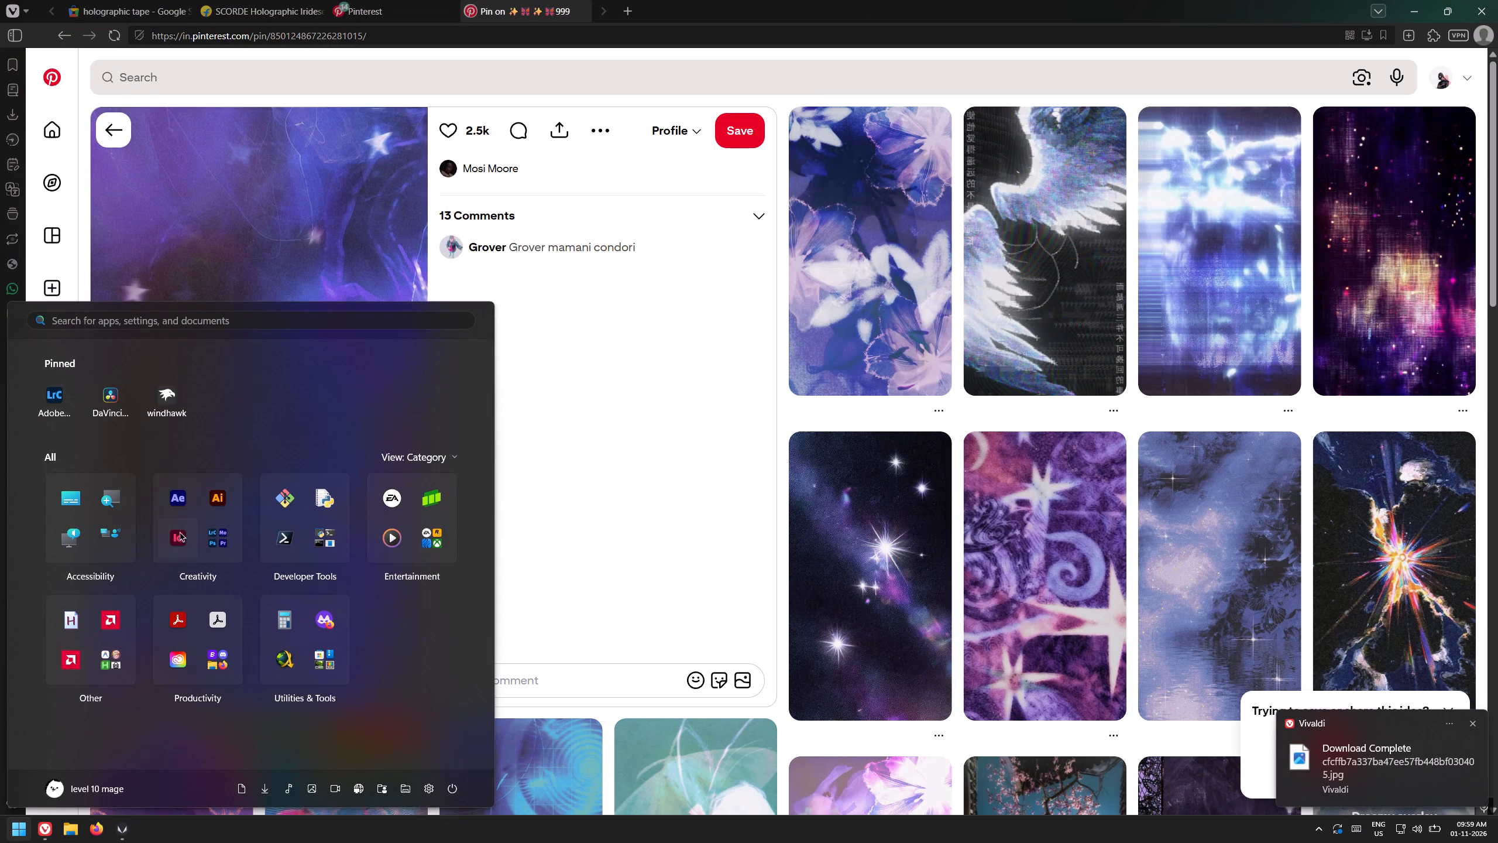
pyautogui.click(228, 543)
pyautogui.click(217, 568)
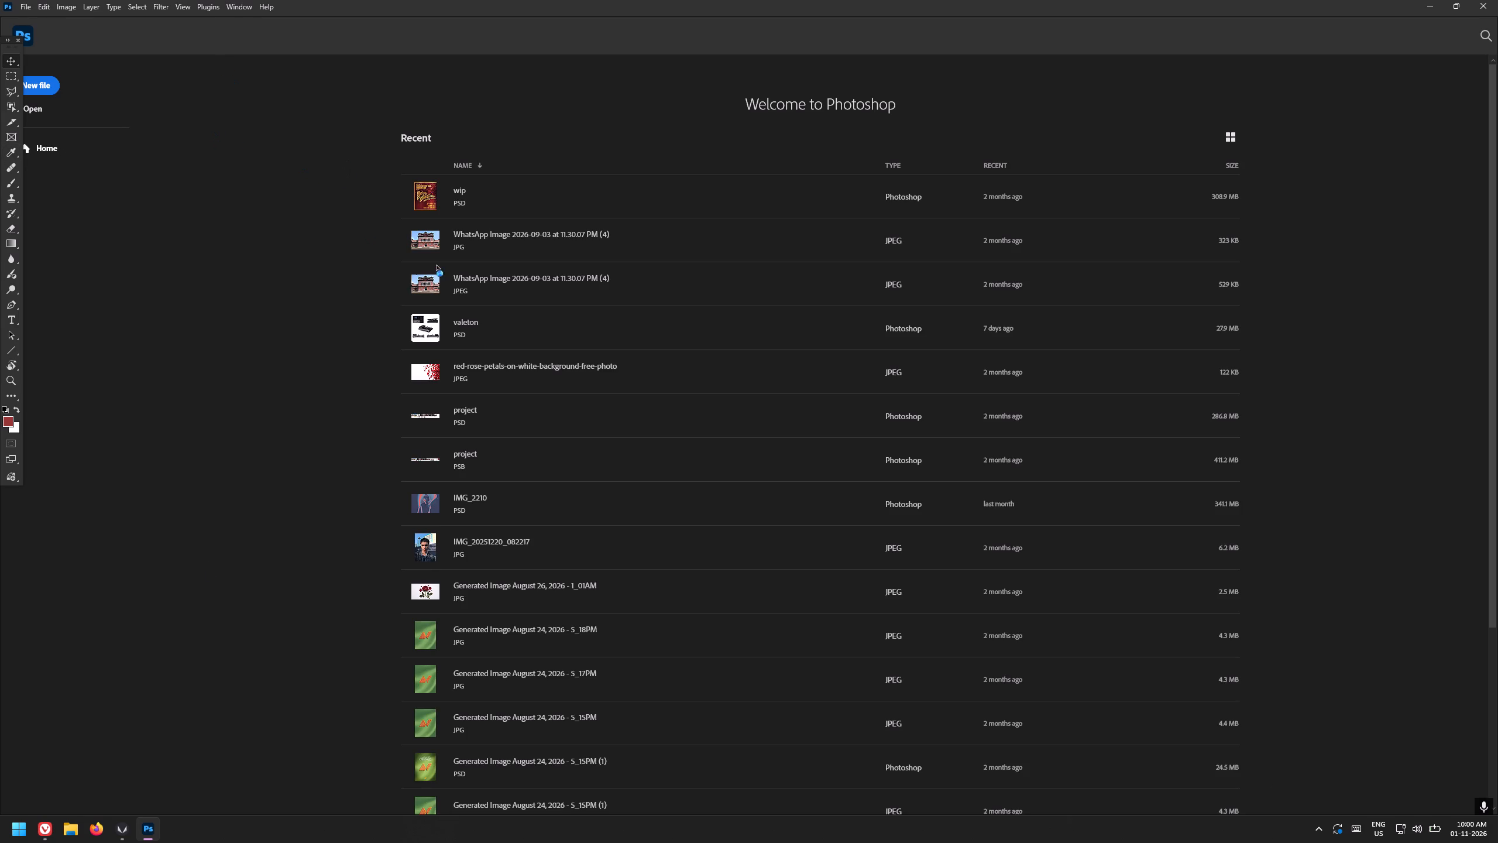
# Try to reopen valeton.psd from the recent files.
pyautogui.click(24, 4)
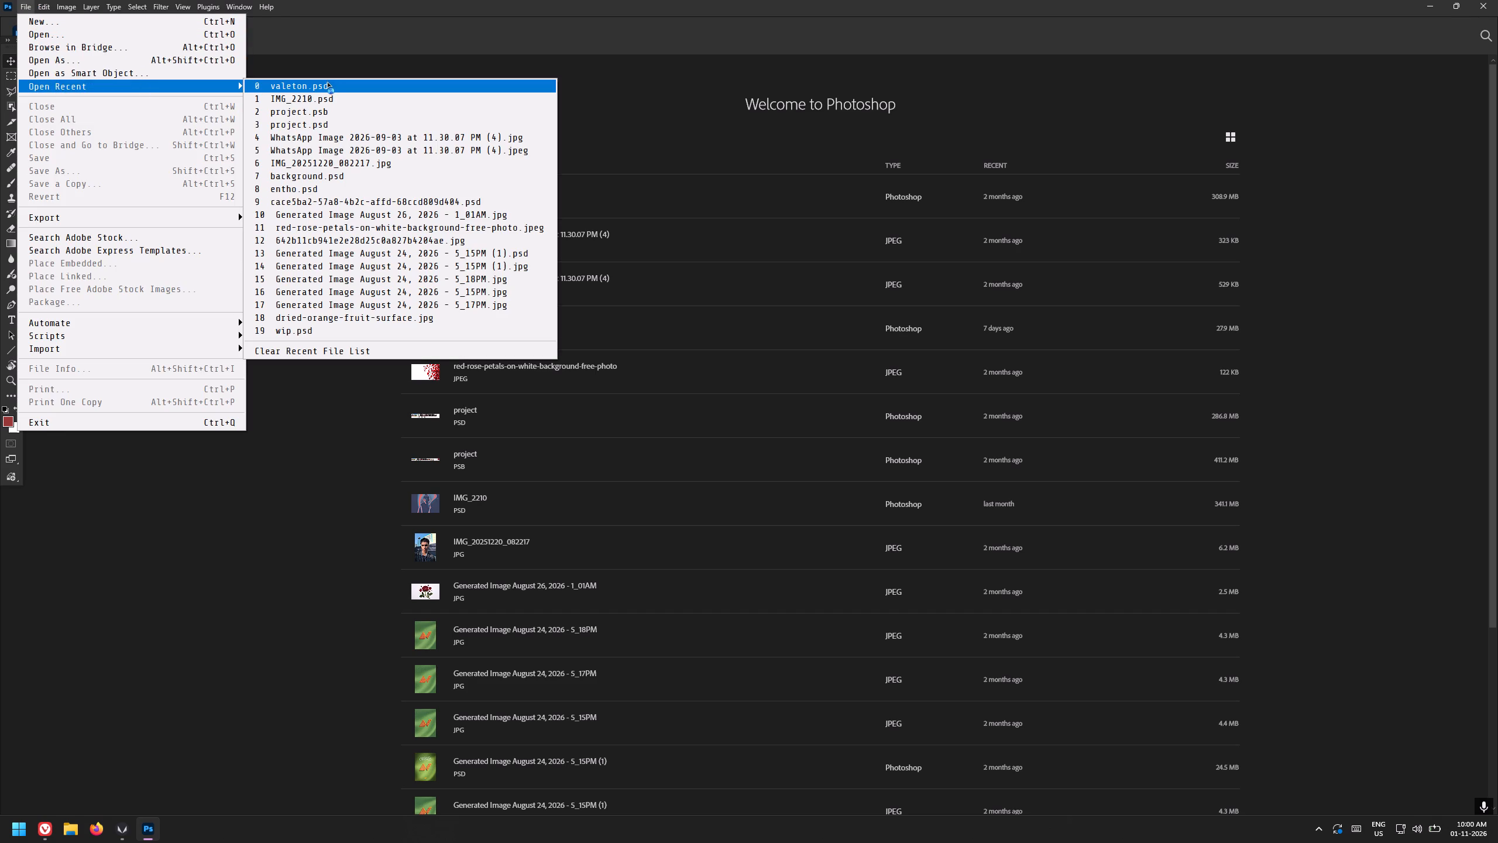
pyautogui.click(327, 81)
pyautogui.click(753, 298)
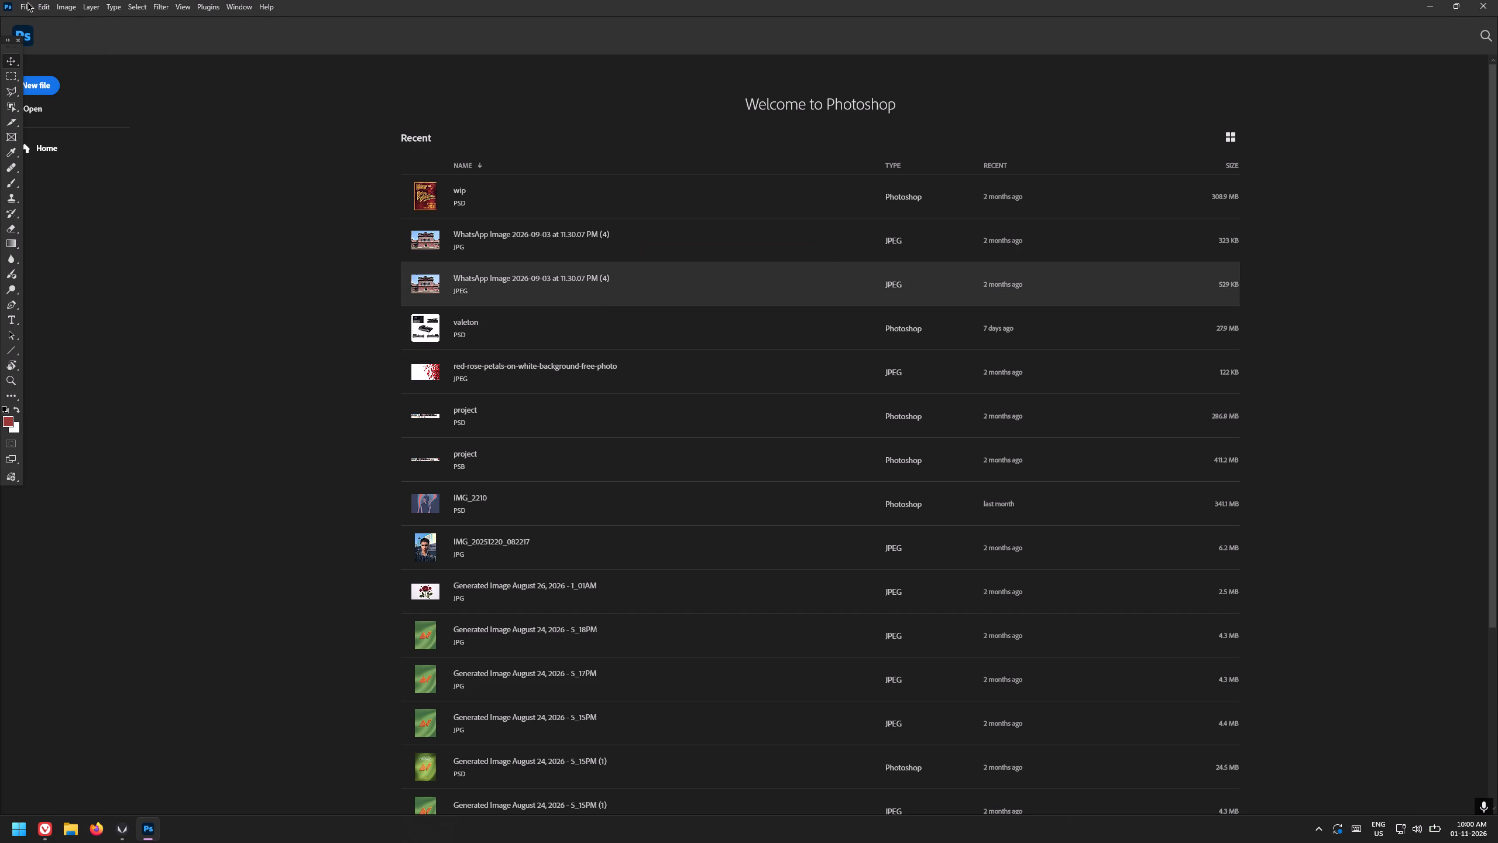
# Open valeton.psd from the GP150 PHOTOS folder inside Downloads > 03 - Guitar Processor (Valeton GP-150).
pyautogui.click(25, 5)
pyautogui.click(66, 32)
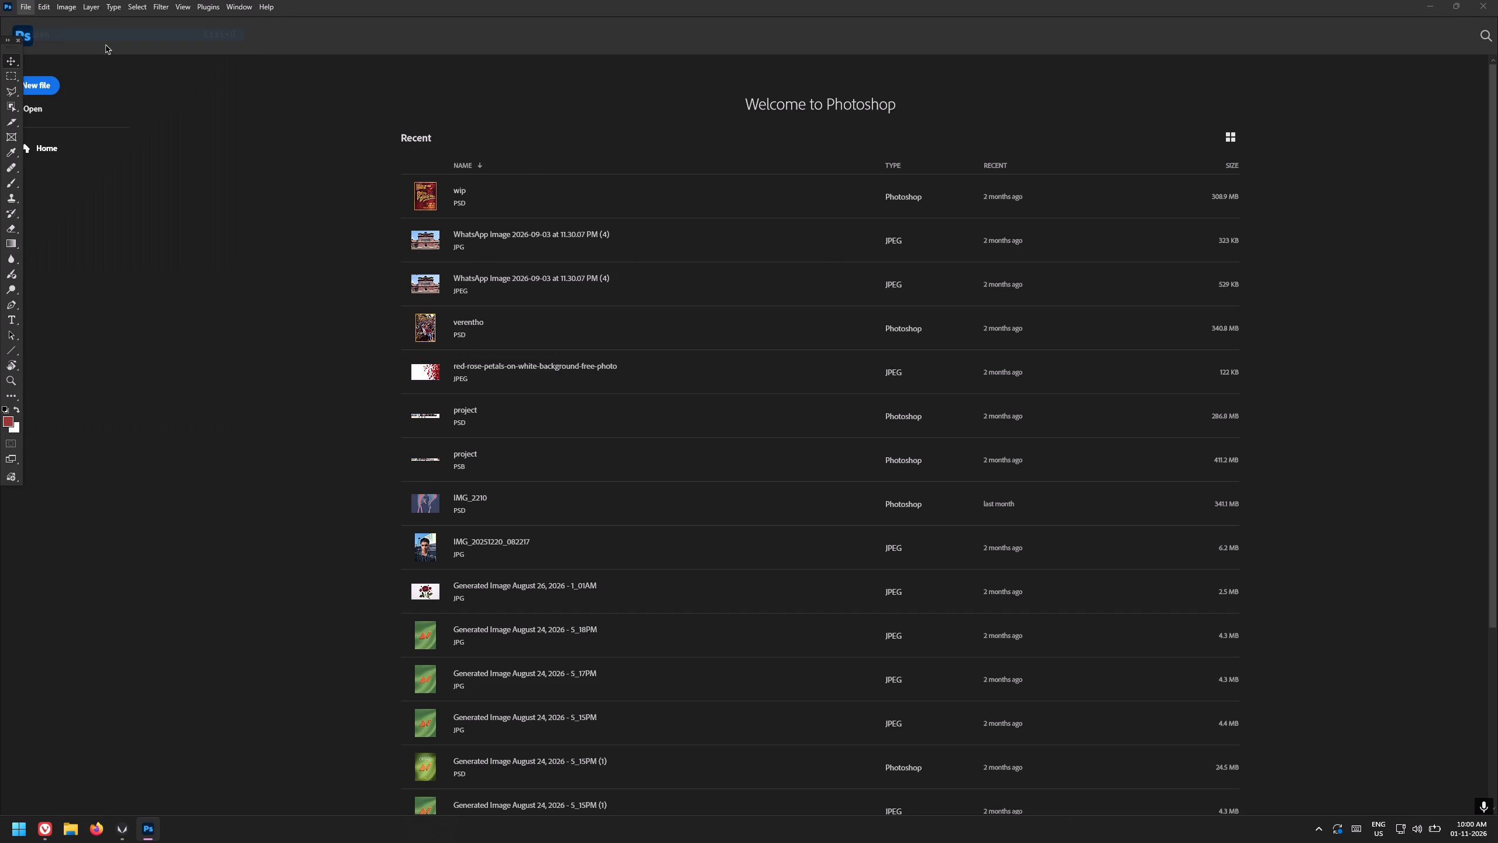
pyautogui.click(61, 107)
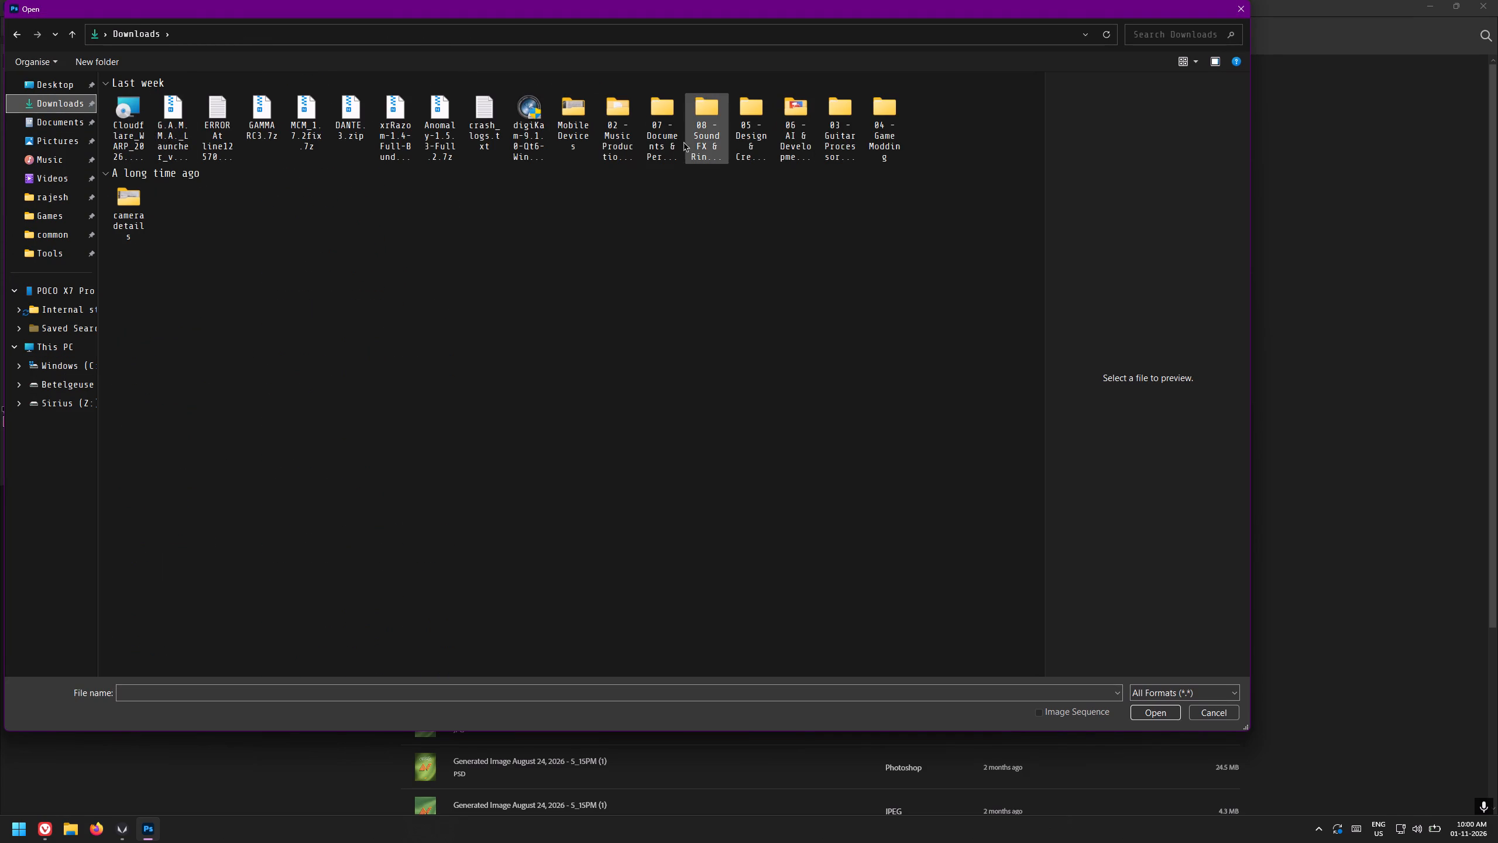
pyautogui.click(616, 135)
pyautogui.click(899, 129)
pyautogui.doubleClick(843, 125)
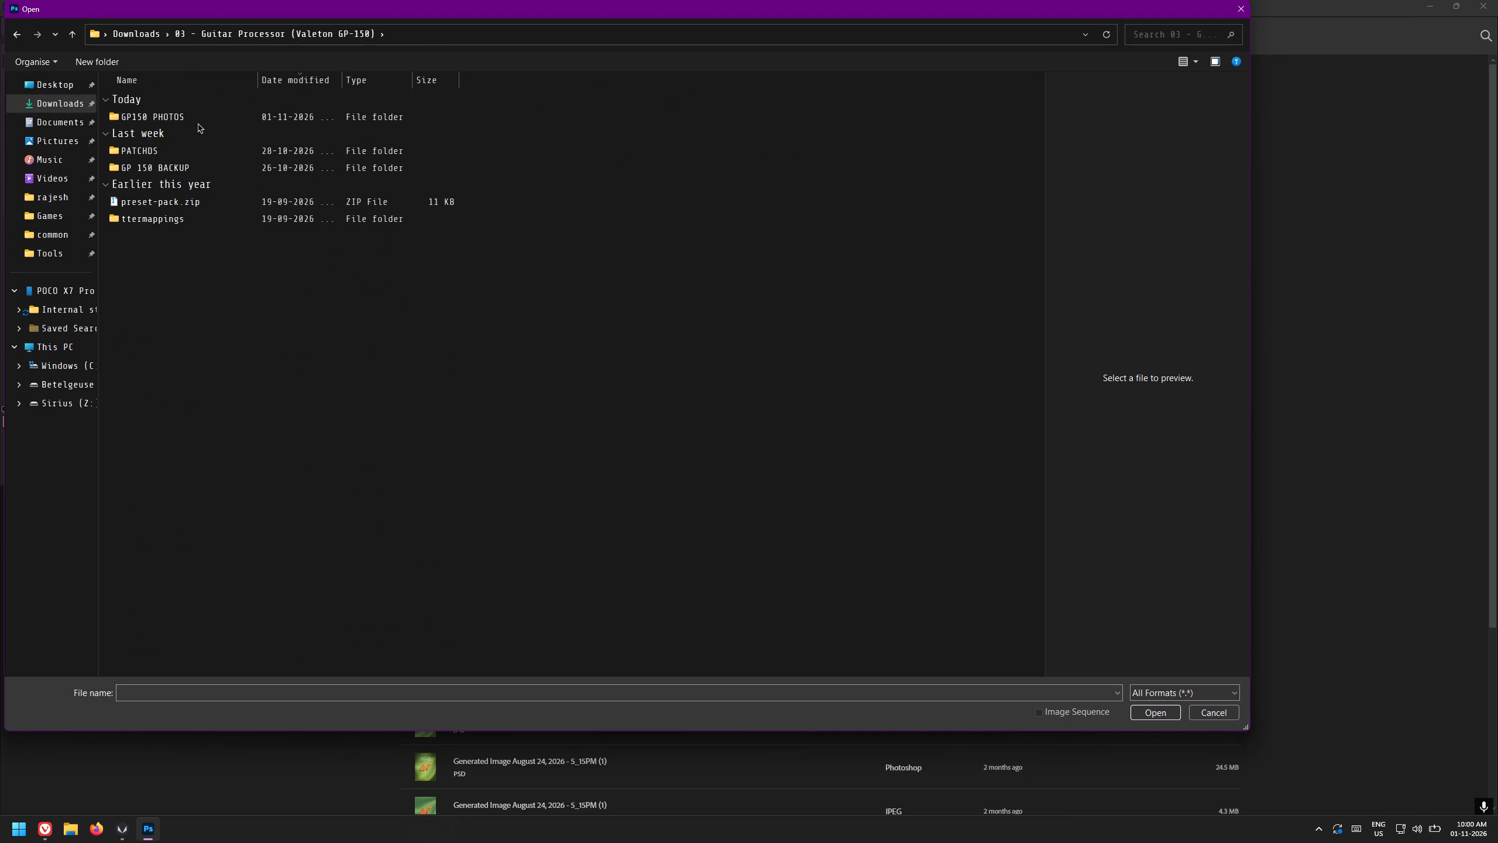
pyautogui.doubleClick(198, 123)
pyautogui.click(167, 152)
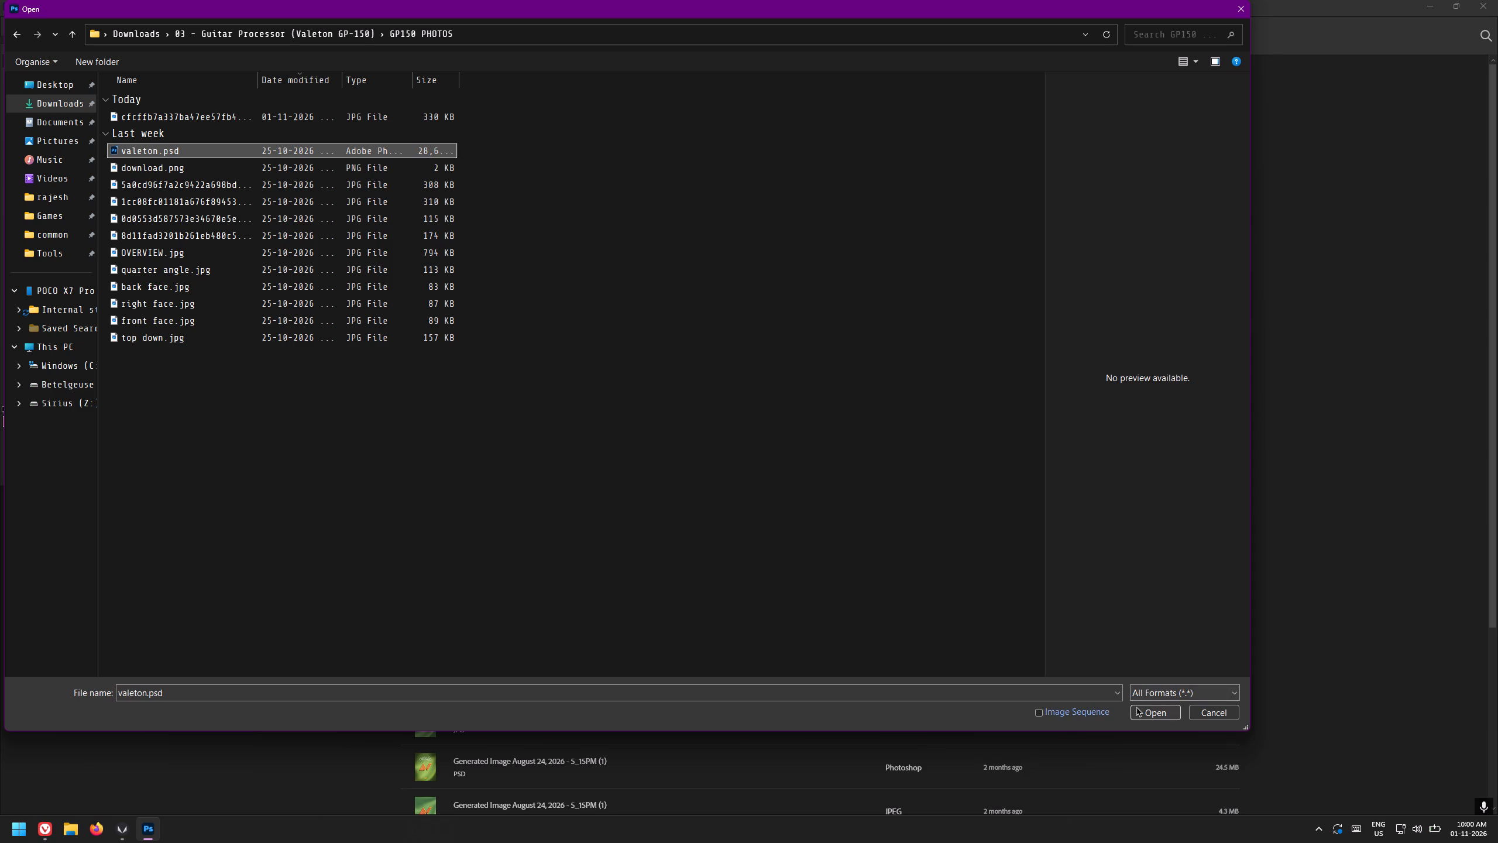
pyautogui.click(1136, 707)
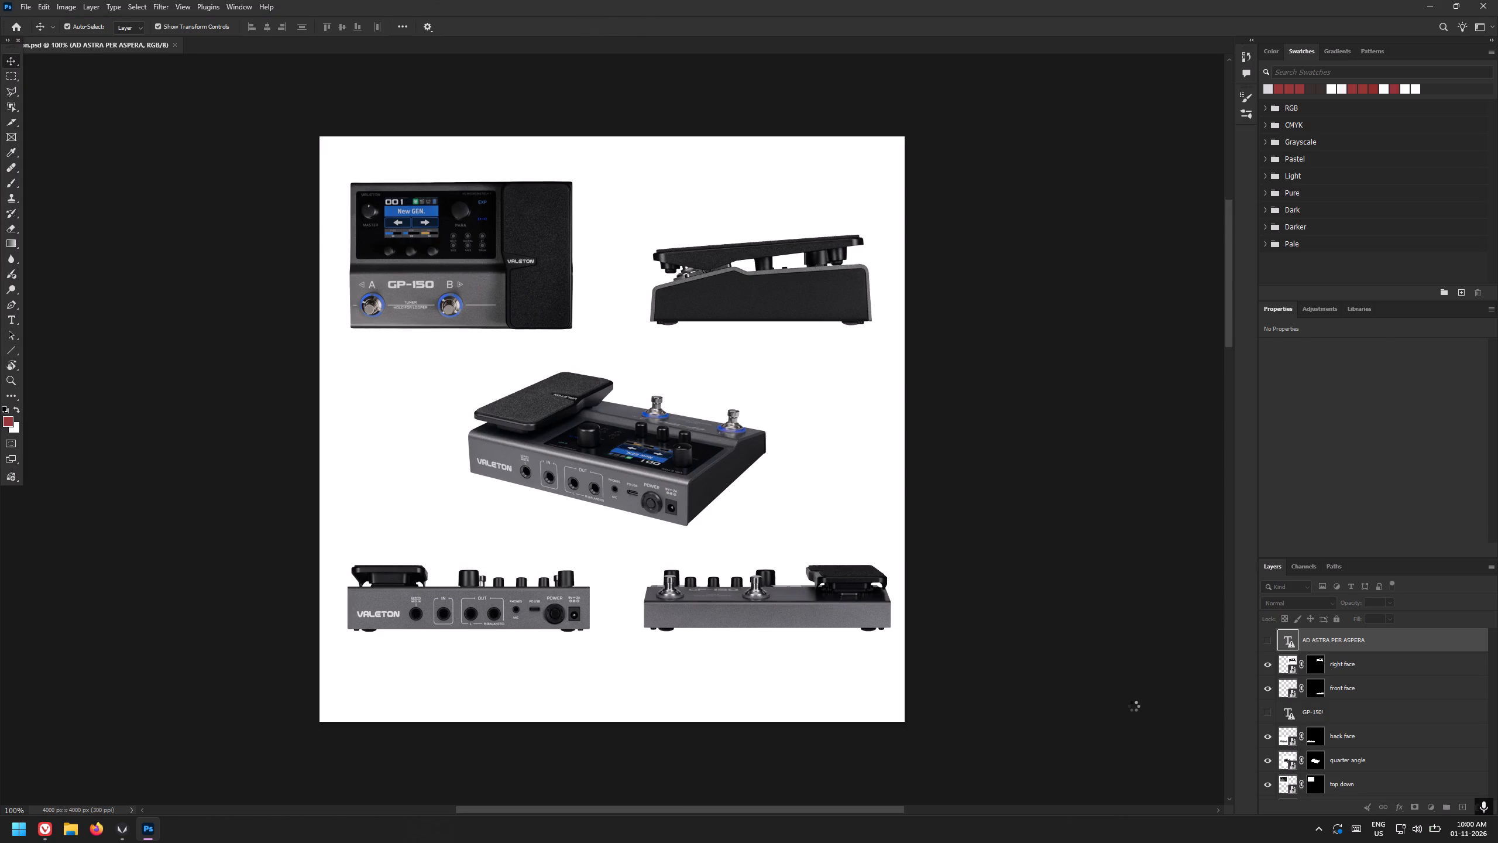
pyautogui.click(1018, 286)
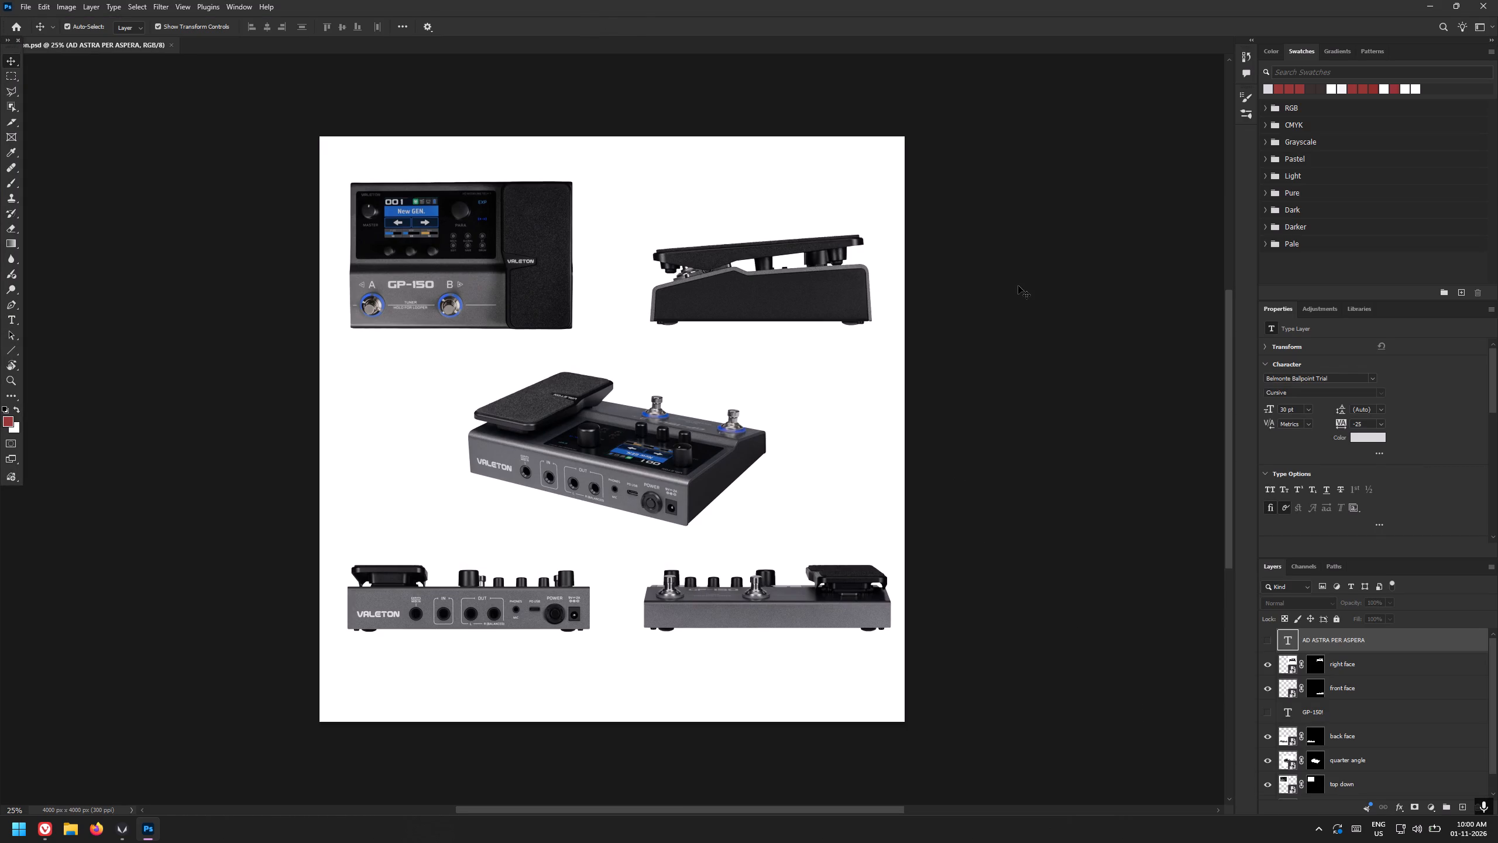
# In File Explorer, shrink the window over Photoshop and browse to the GP150 PHOTOS folder within the Guitar Processor downloads.
pyautogui.click(76, 827)
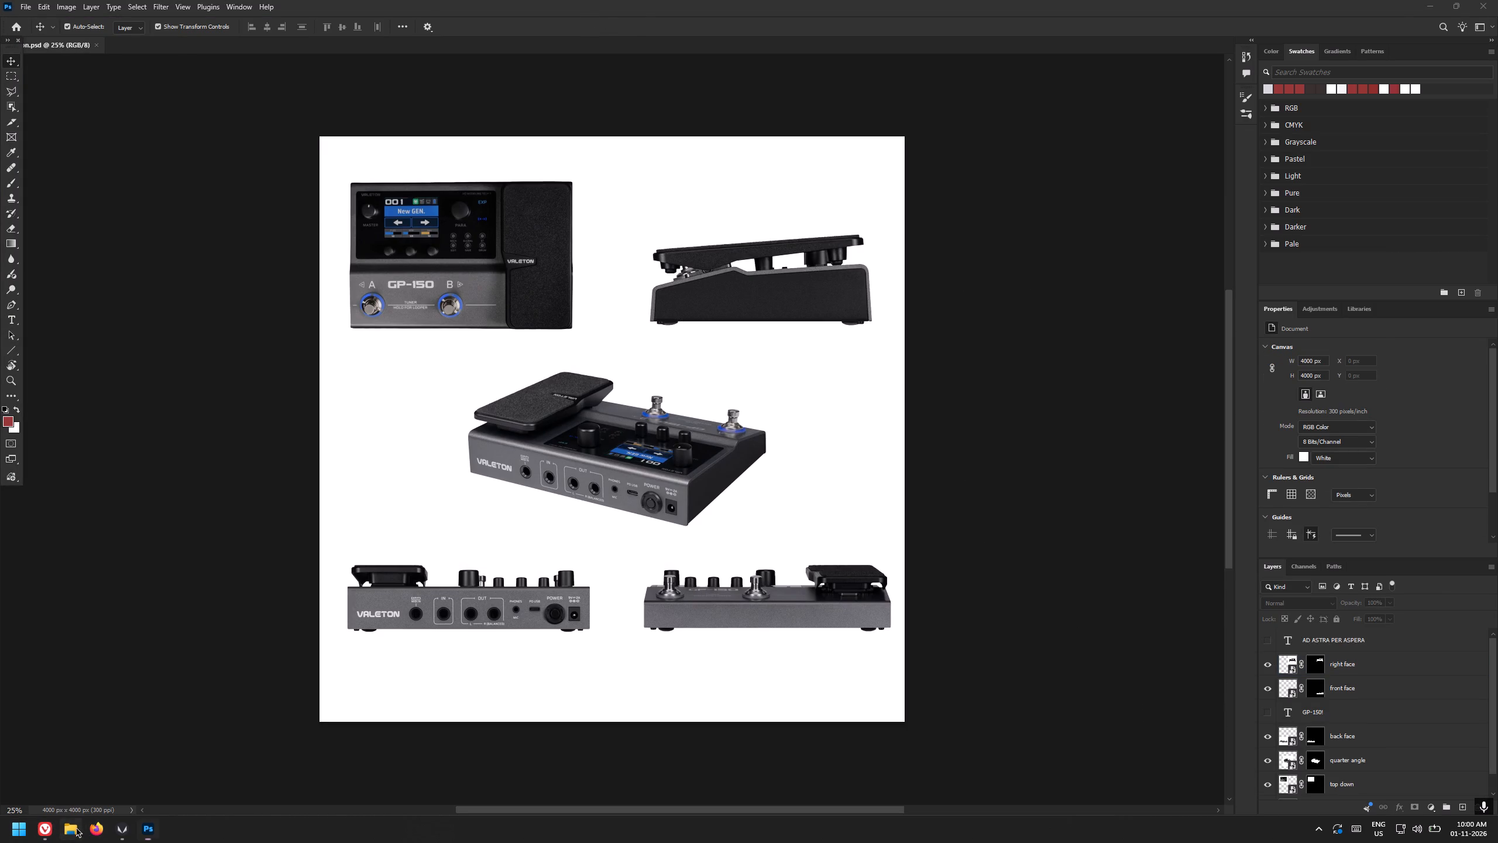
pyautogui.click(85, 99)
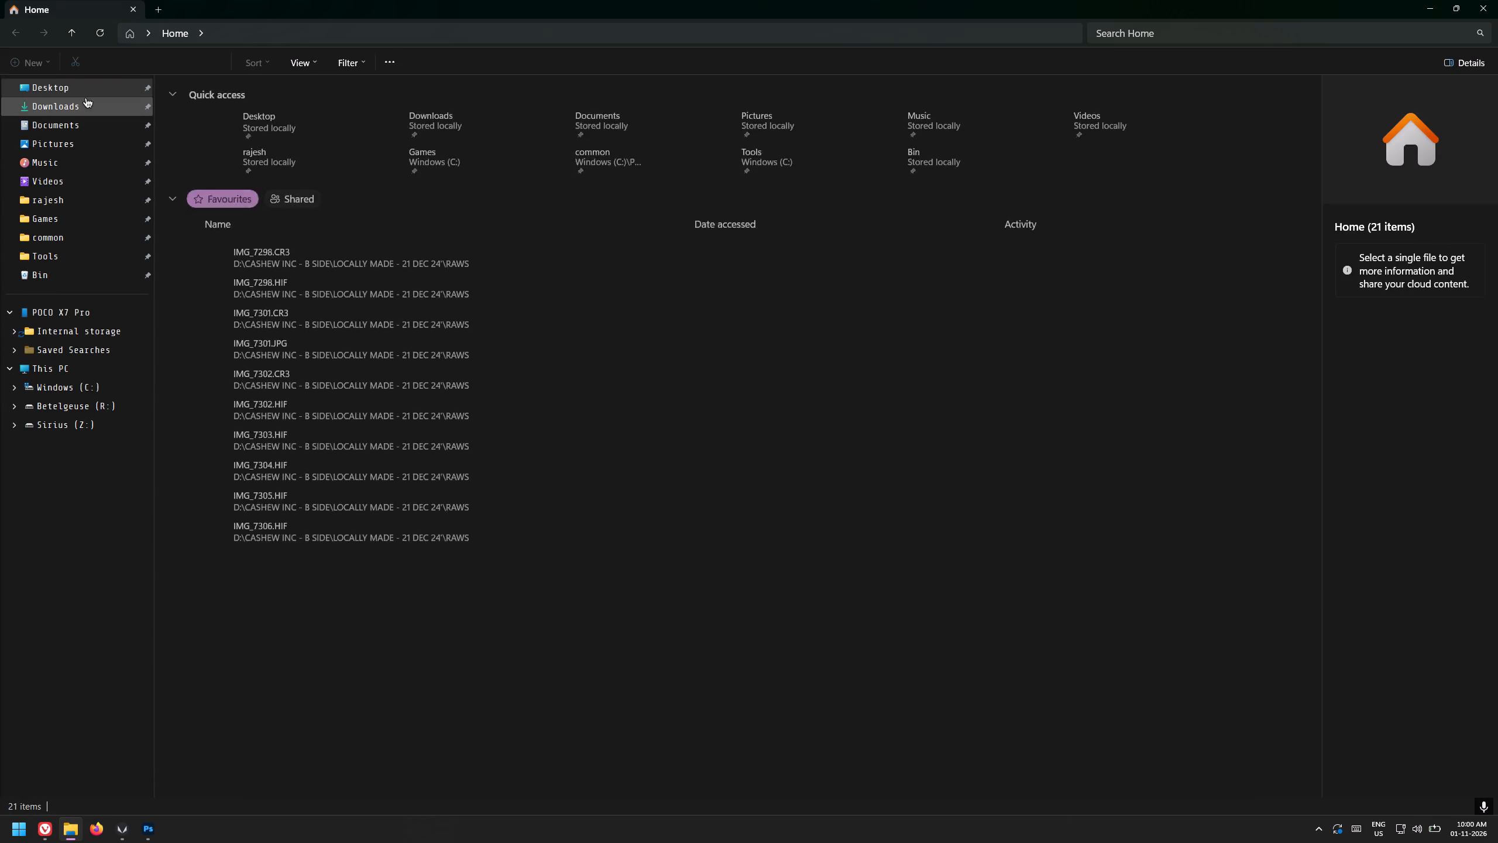
pyautogui.moveTo(456, 0); pyautogui.dragTo(521, 185)
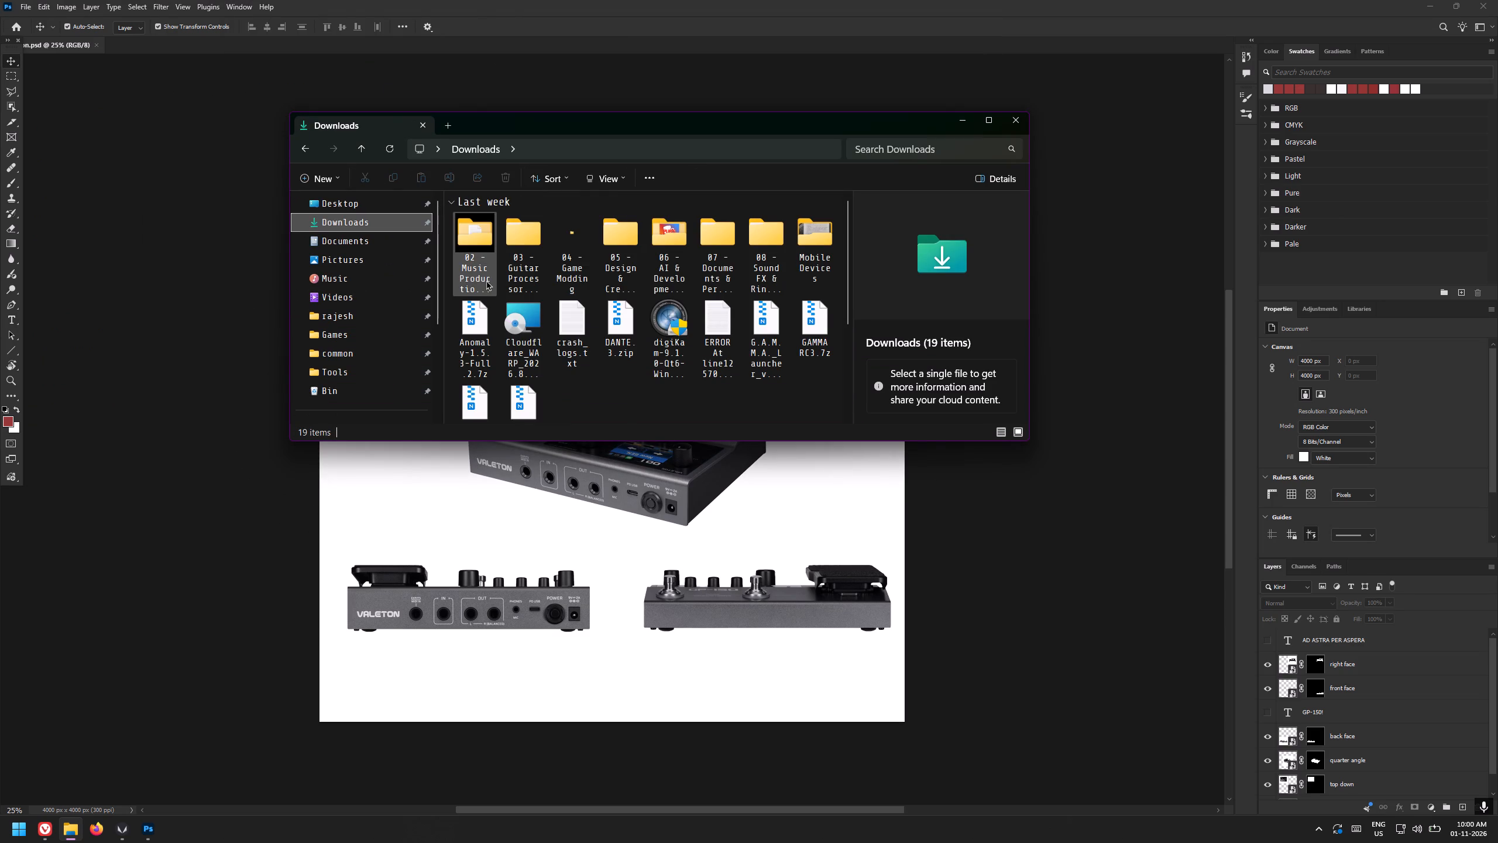
pyautogui.click(825, 253)
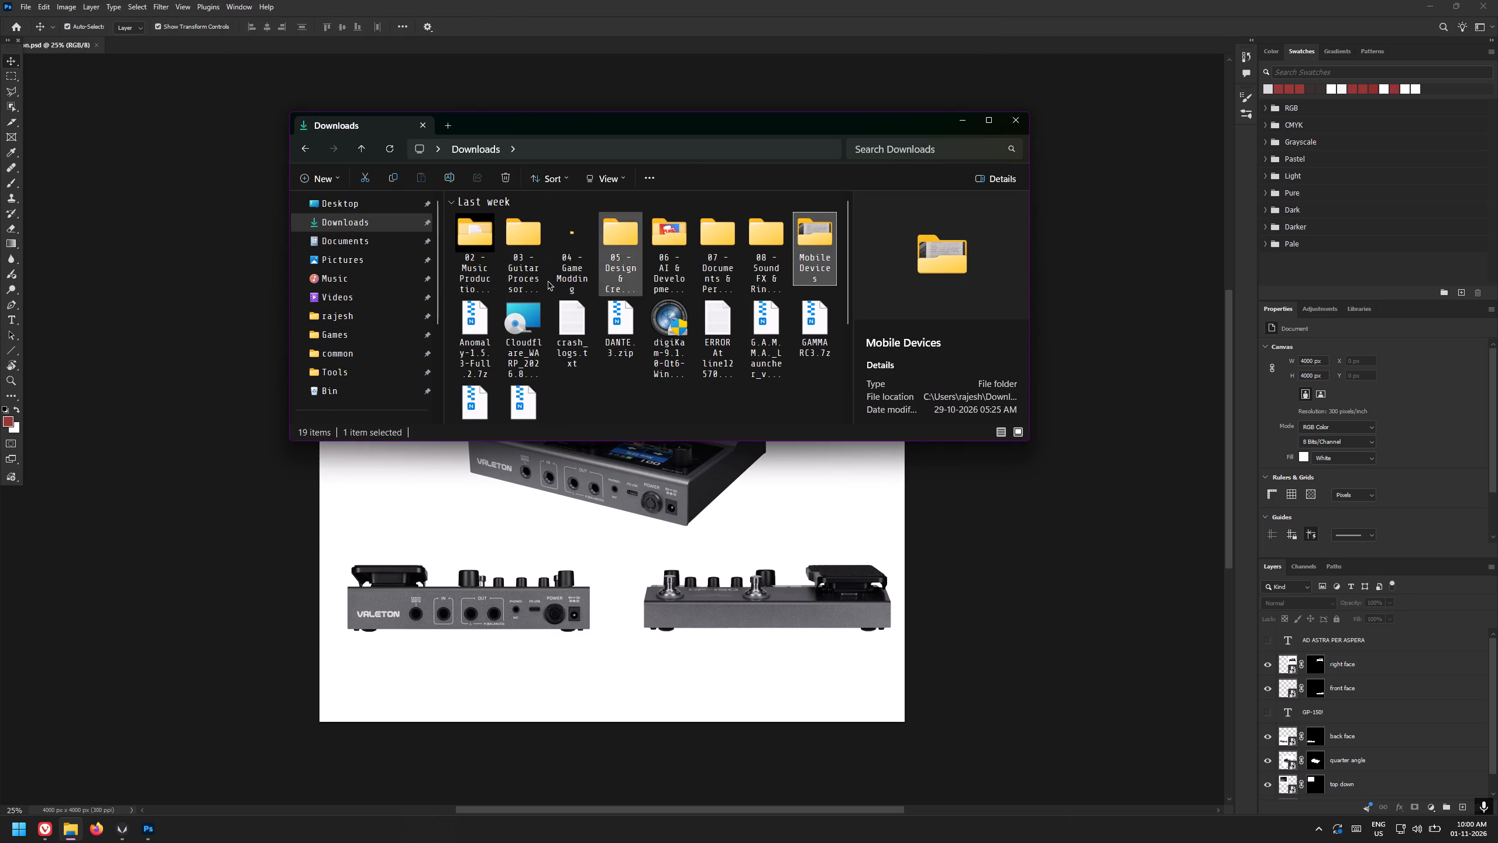
pyautogui.click(580, 272)
pyautogui.doubleClick(523, 263)
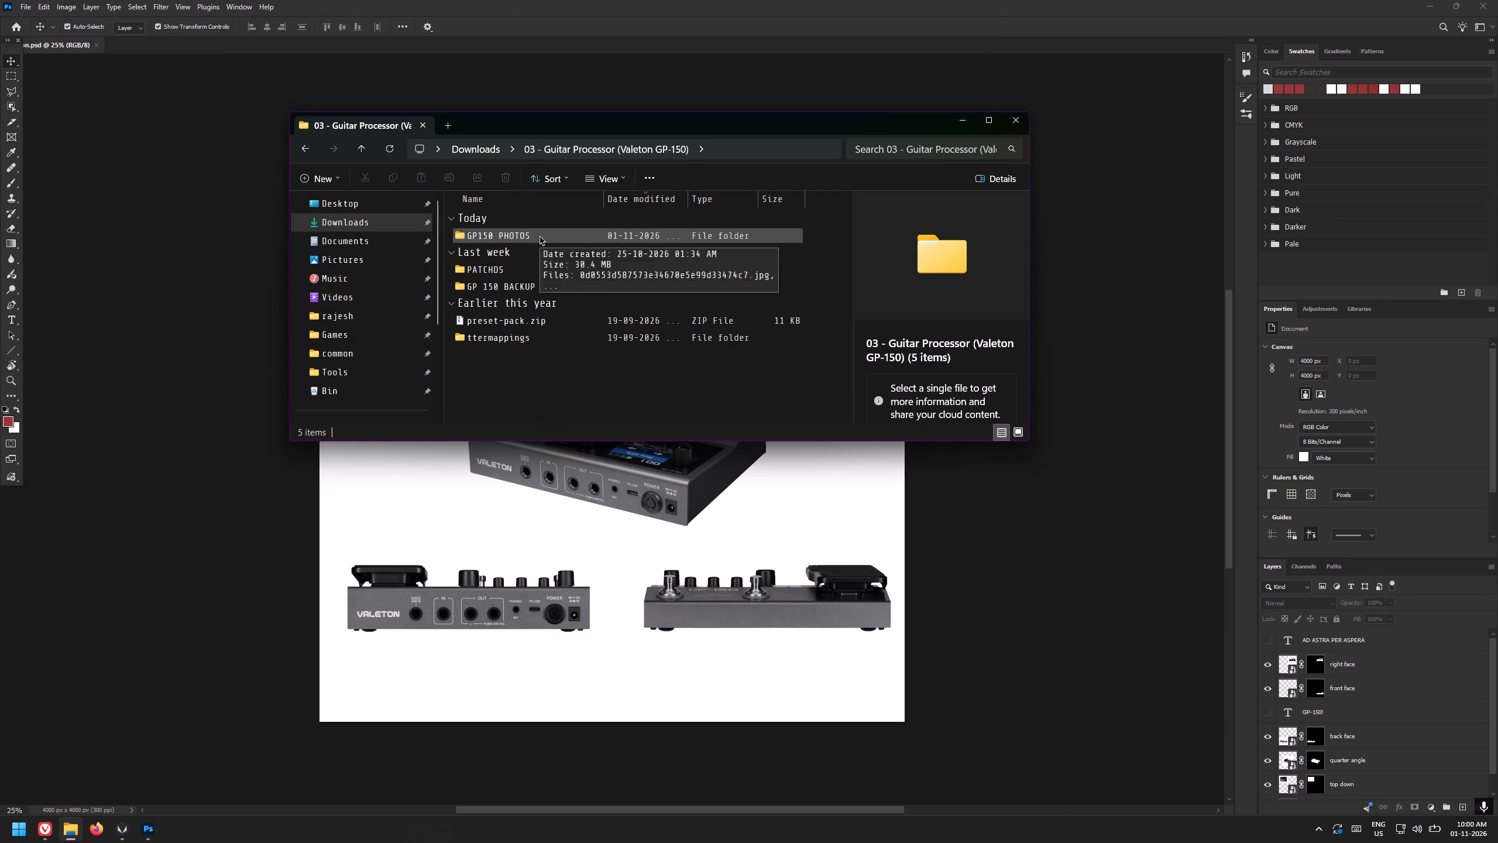
pyautogui.click(540, 235)
pyautogui.doubleClick(552, 232)
# Preview the newly saved image and the other artwork JPGs in the GP150 PHOTOS folder.
pyautogui.click(533, 238)
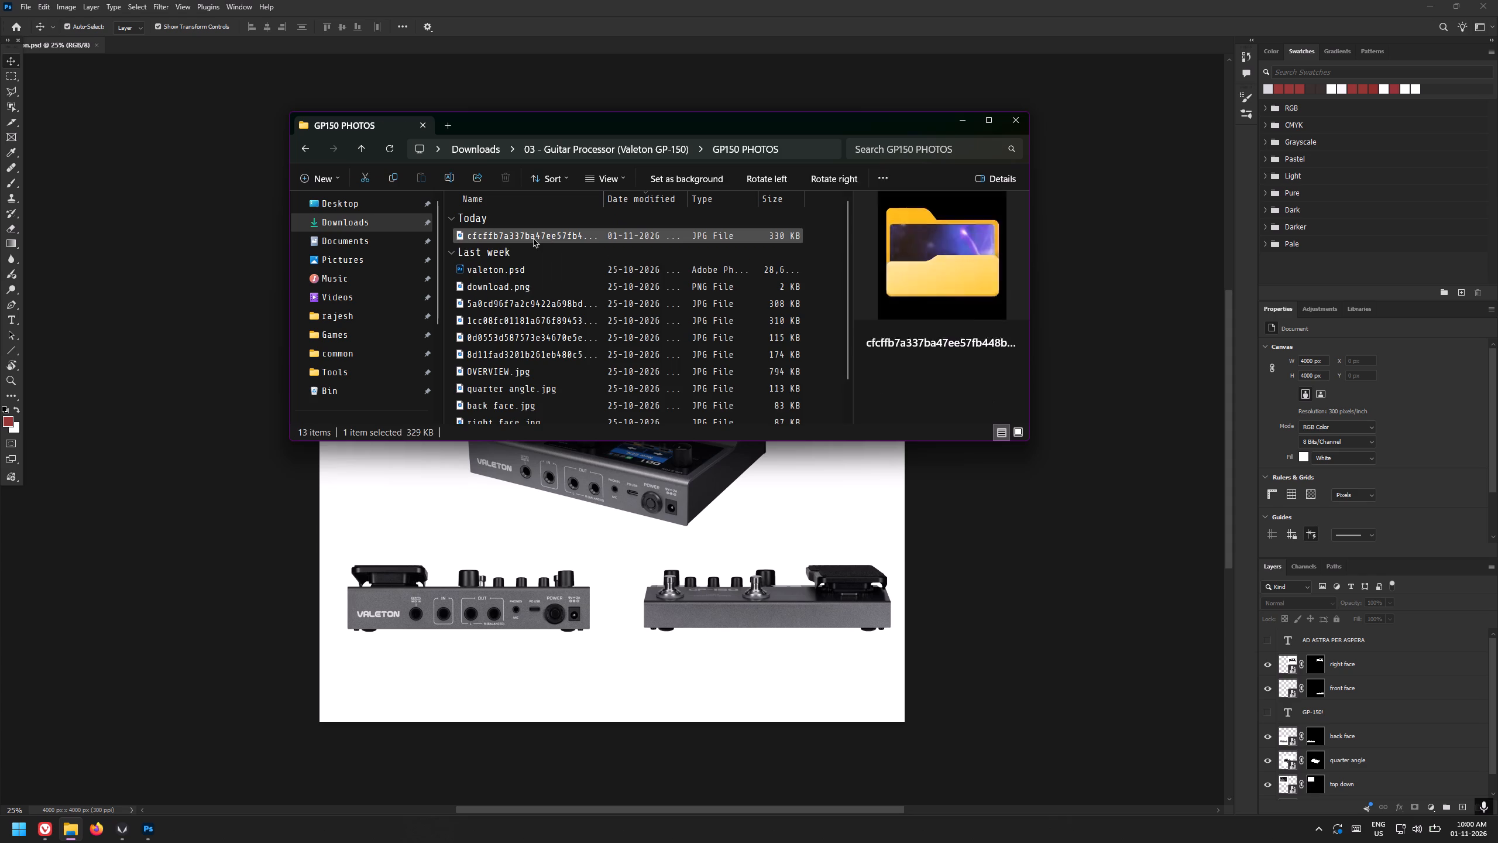
pyautogui.click(523, 306)
pyautogui.click(526, 314)
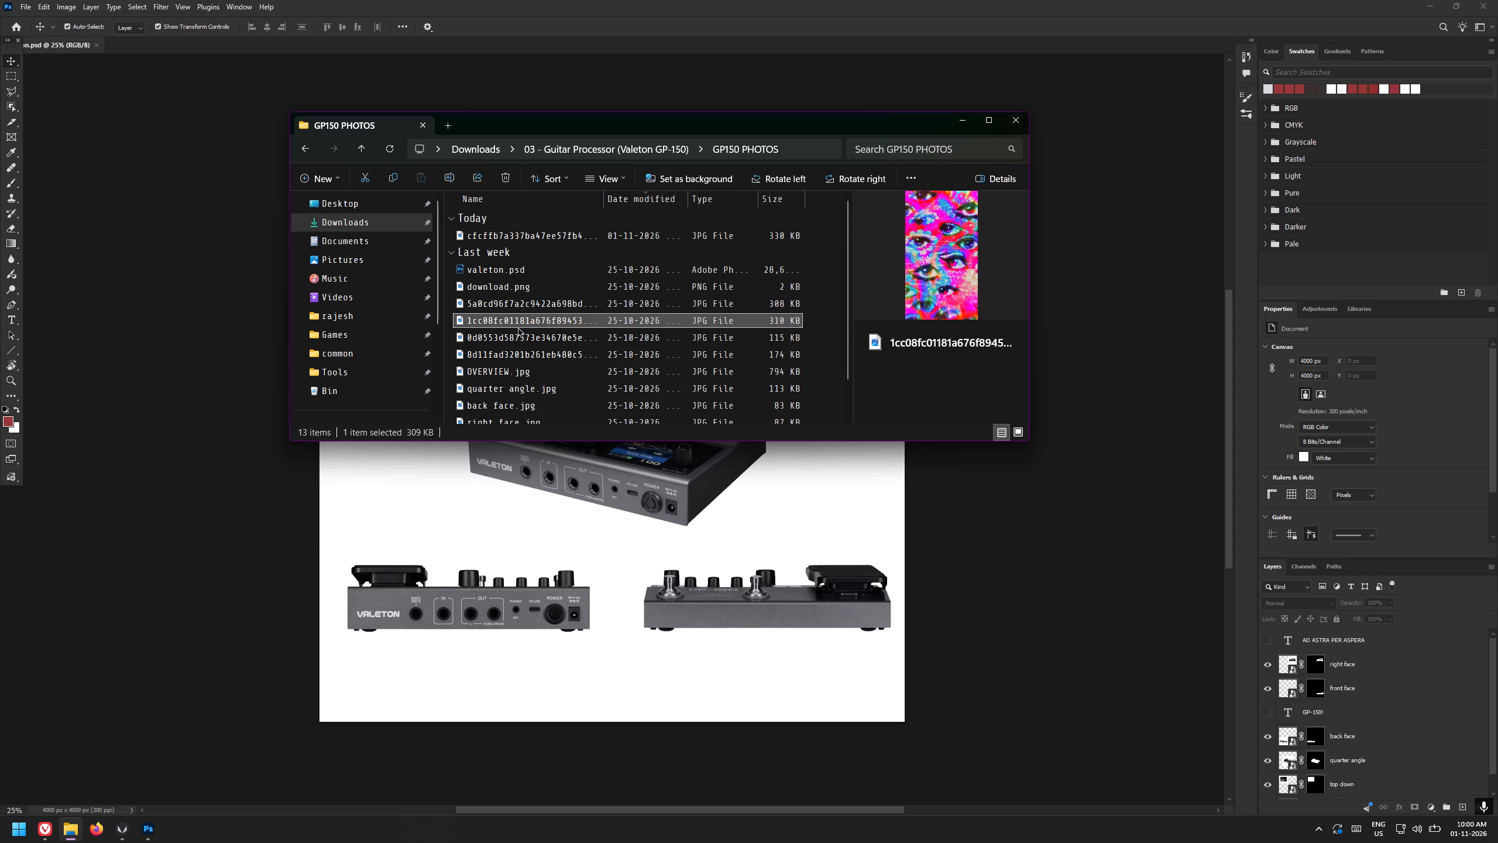
pyautogui.click(518, 327)
pyautogui.click(511, 333)
pyautogui.click(501, 352)
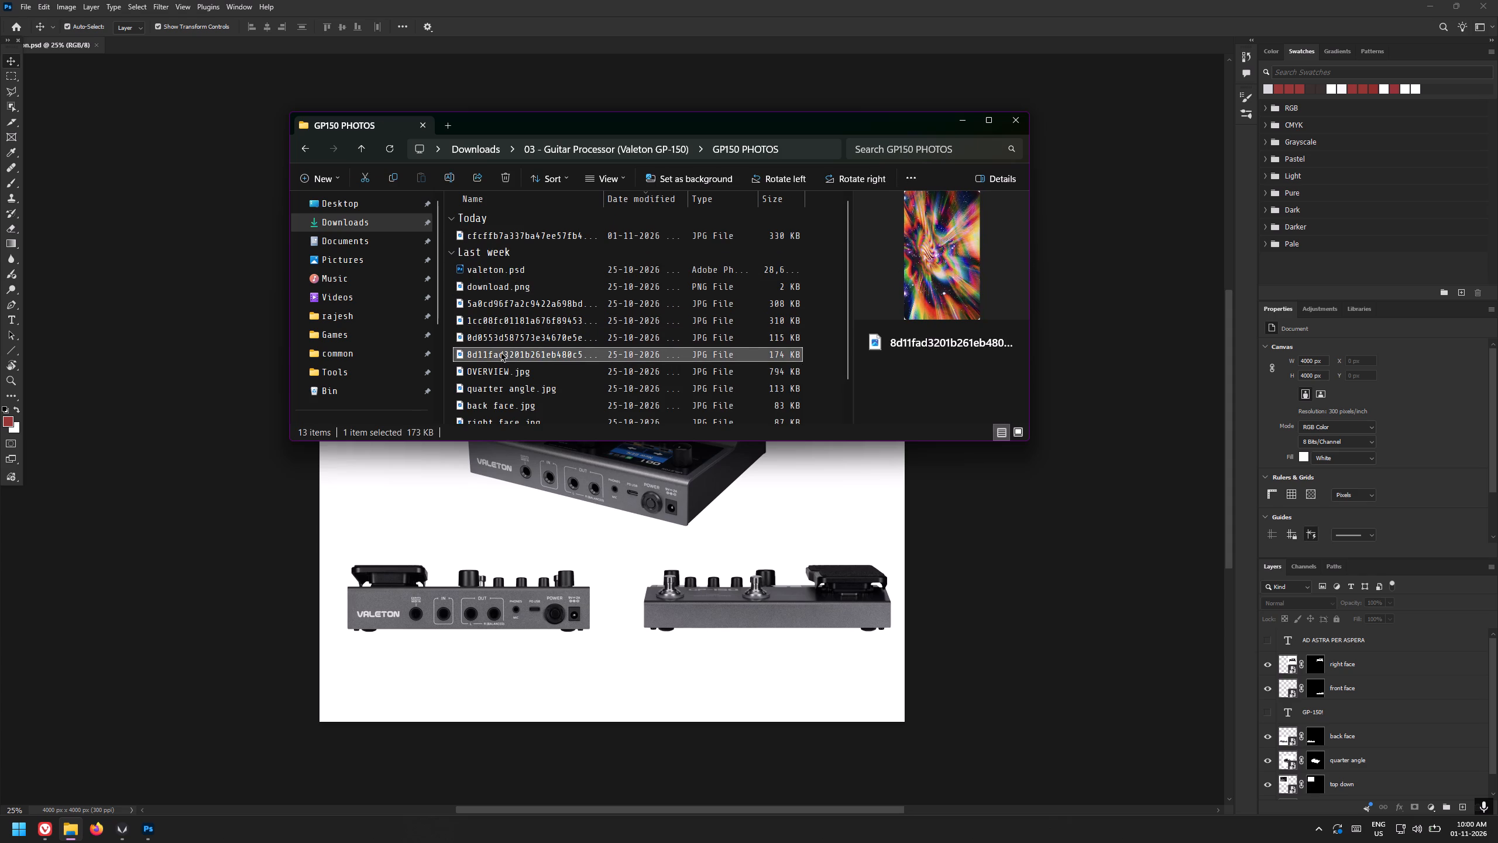
pyautogui.click(496, 342)
pyautogui.click(494, 365)
pyautogui.click(496, 354)
# Place the newly saved starry image into the valeton.psd document in Photoshop, rotated 90° clockwise.
pyautogui.click(510, 231)
pyautogui.moveTo(513, 245); pyautogui.dragTo(520, 242)
pyautogui.click(497, 235)
pyautogui.moveTo(541, 229); pyautogui.dragTo(699, 554)
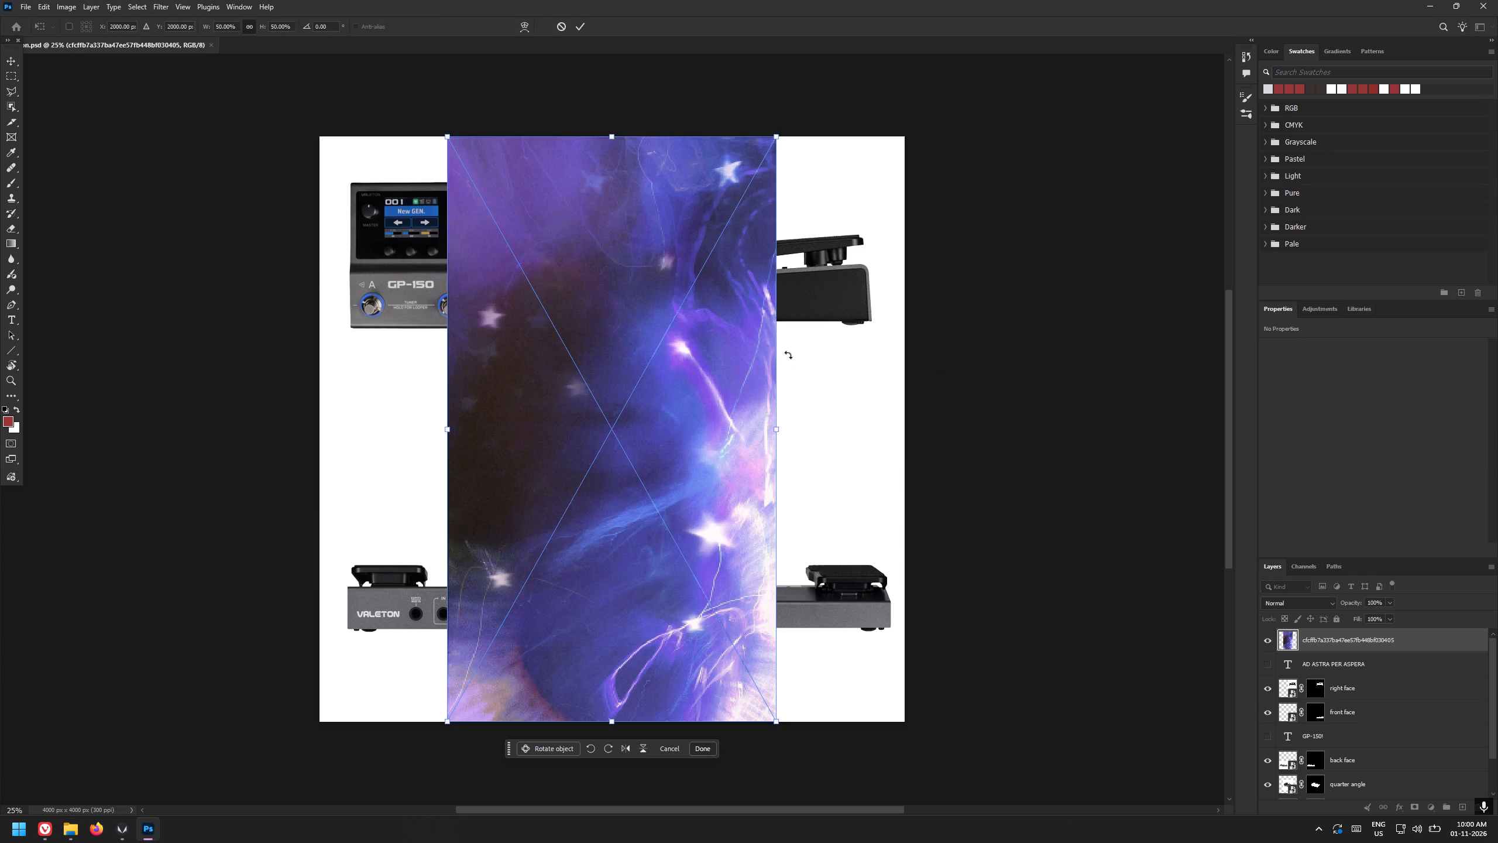
pyautogui.moveTo(792, 356); pyautogui.dragTo(688, 602)
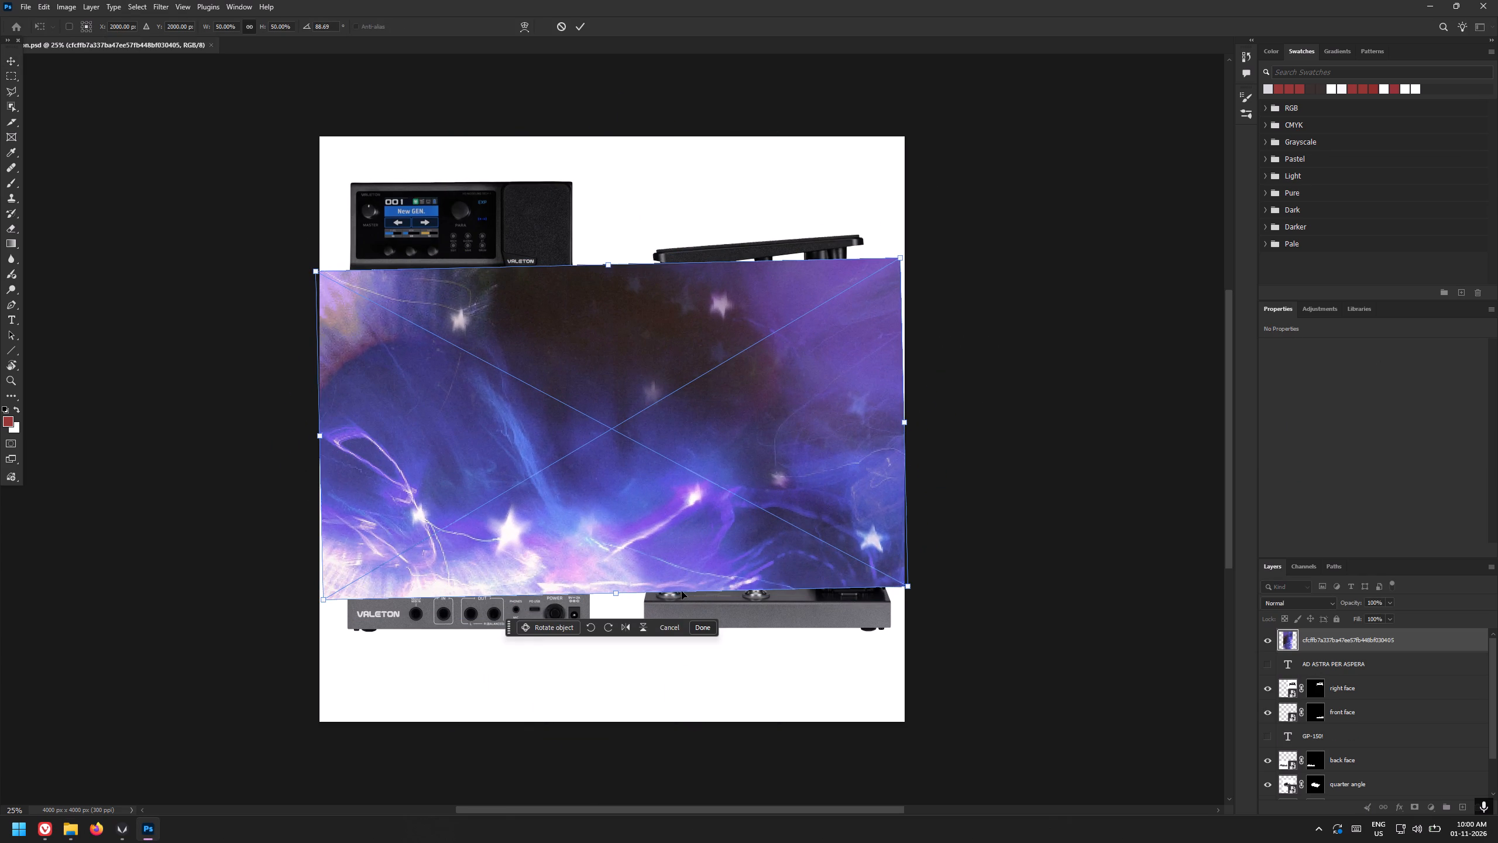
pyautogui.hotkey('ctrl', 'z')
pyautogui.keyDown('shift'); pyautogui.moveTo(819, 436); pyautogui.dragTo(614, 681); pyautogui.keyUp('shift')
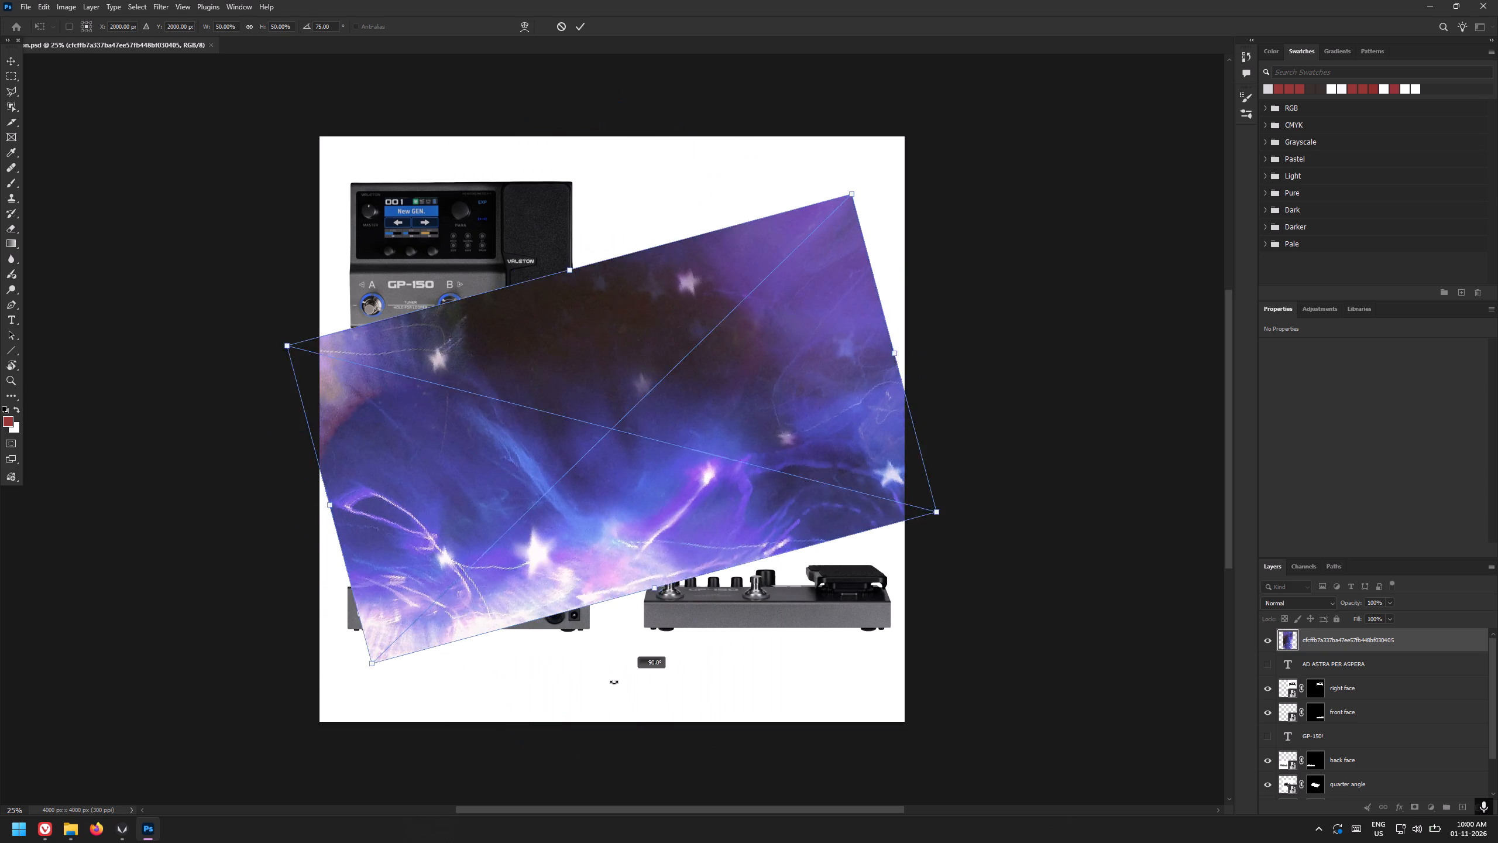
pyautogui.keyDown('shift'); pyautogui.moveTo(614, 681); pyautogui.dragTo(620, 683); pyautogui.keyUp('shift')
pyautogui.click(697, 615)
# Scale the placed starry image down to about 1324 px wide and position it just below the pedal's right-face view.
pyautogui.moveTo(786, 461); pyautogui.dragTo(806, 552)
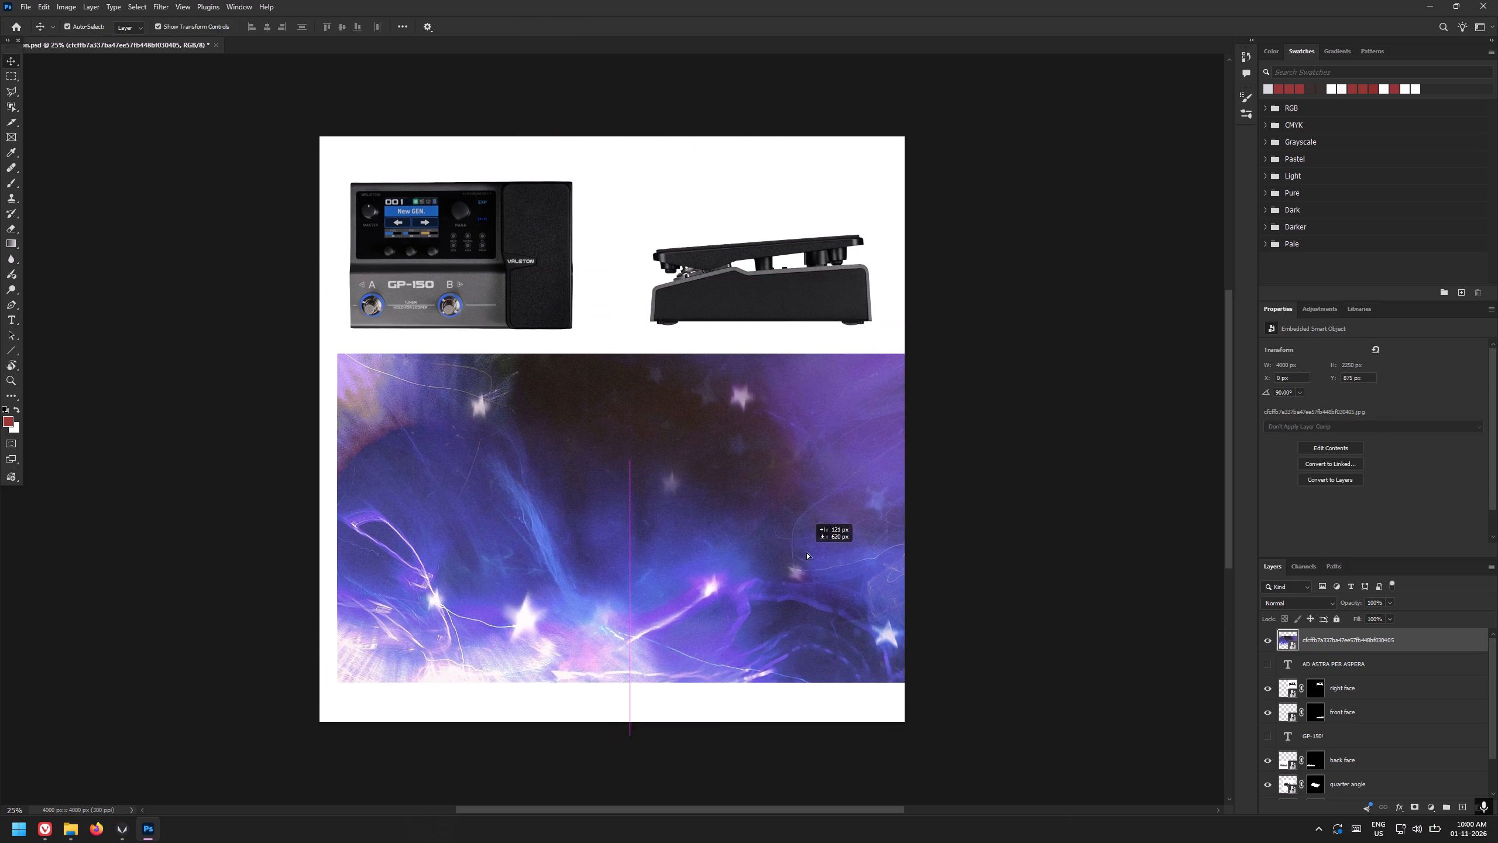
pyautogui.moveTo(806, 552); pyautogui.dragTo(806, 552)
pyautogui.click(795, 325)
pyautogui.click(786, 306)
pyautogui.moveTo(737, 550); pyautogui.dragTo(809, 296)
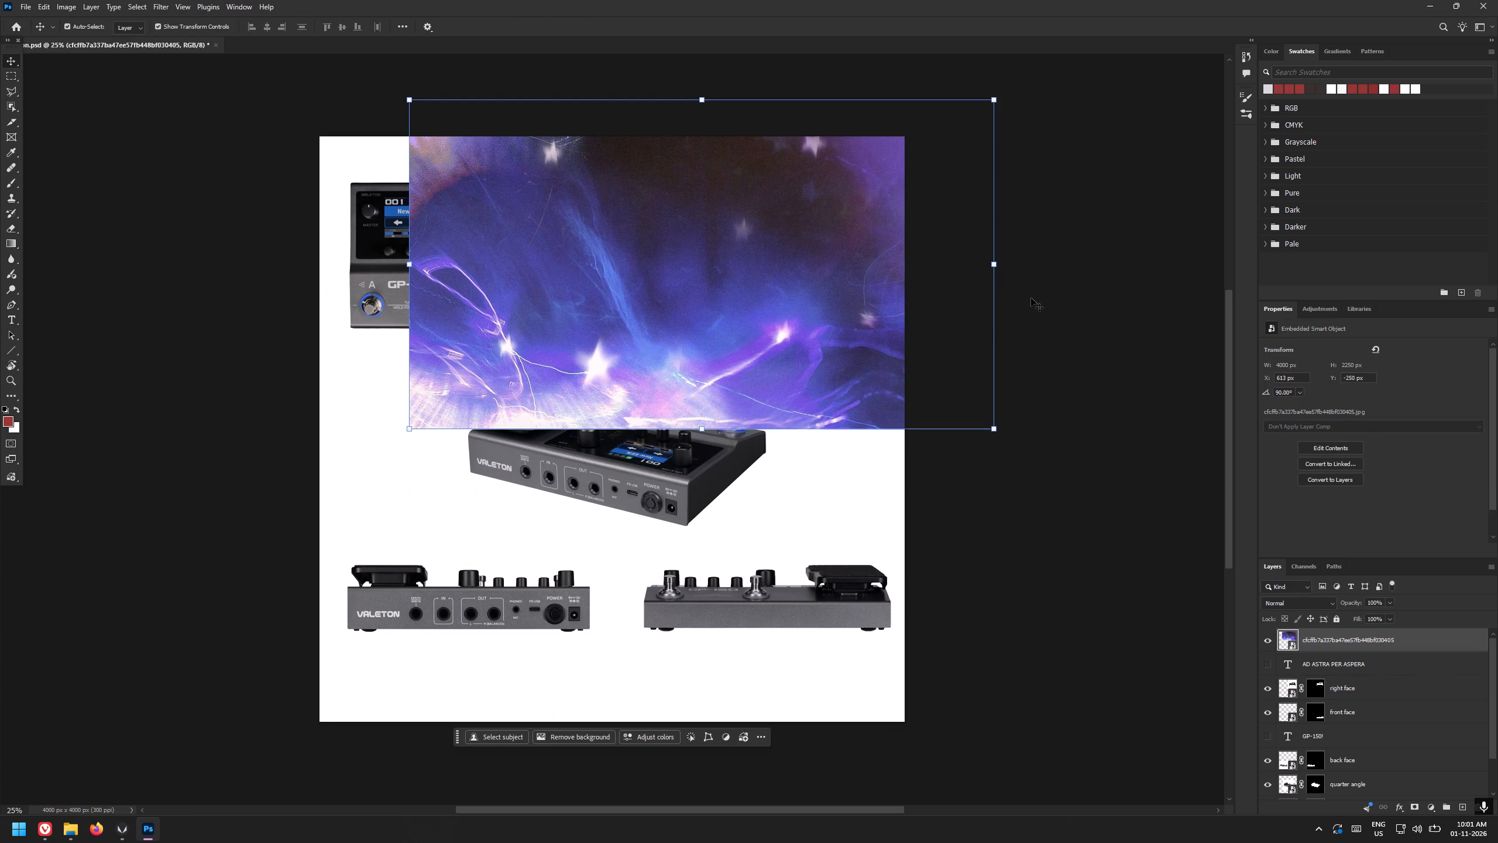
pyautogui.moveTo(998, 269); pyautogui.dragTo(608, 283)
pyautogui.moveTo(534, 276); pyautogui.dragTo(779, 272)
pyautogui.keyDown('alt'); pyautogui.scroll(6, 779, 272); pyautogui.keyUp('alt')
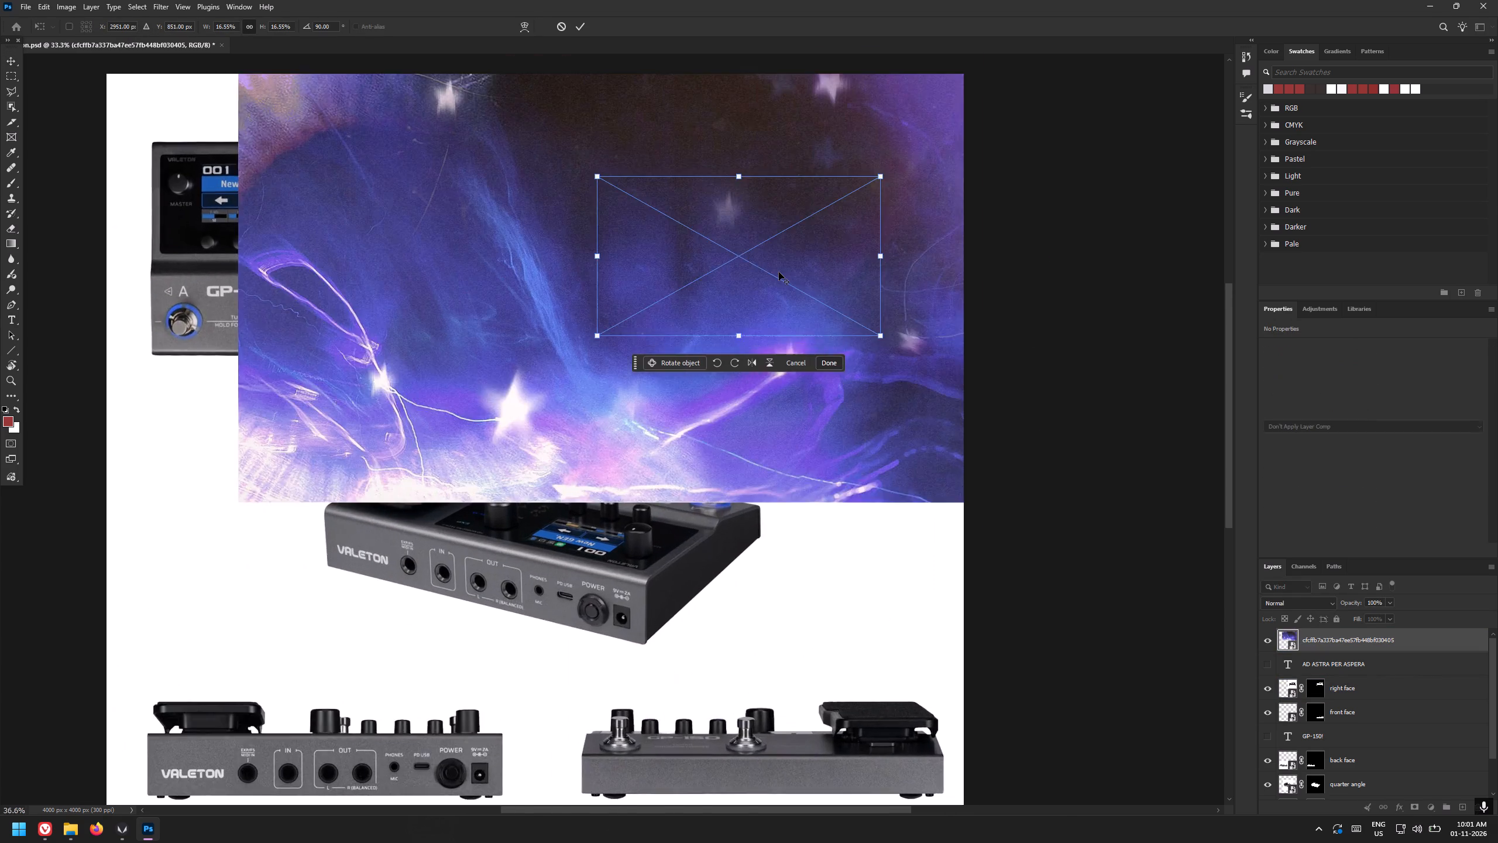
pyautogui.keyDown('alt'); pyautogui.scroll(2, 779, 272); pyautogui.keyUp('alt')
pyautogui.moveTo(758, 272); pyautogui.dragTo(808, 513)
pyautogui.click(1121, 277)
pyautogui.moveTo(787, 473); pyautogui.dragTo(789, 534)
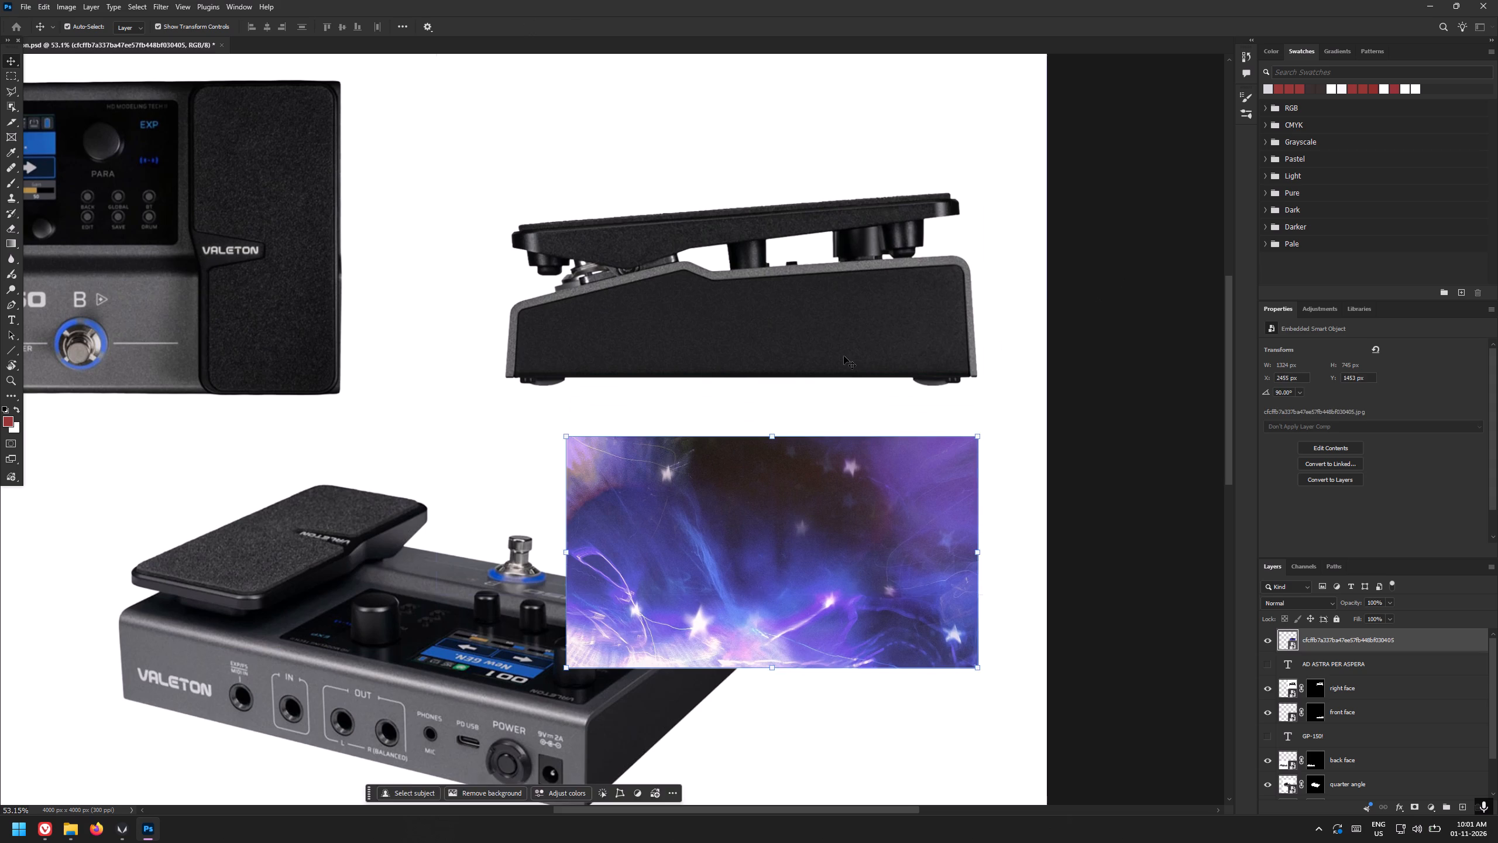
# Start a Polygonal Lasso outline on the right face layer, tracing the black side panel's shorter end and its rounded upper corner.
pyautogui.click(844, 356)
pyautogui.keyDown('alt'); pyautogui.scroll(4, 730, 304); pyautogui.keyUp('alt')
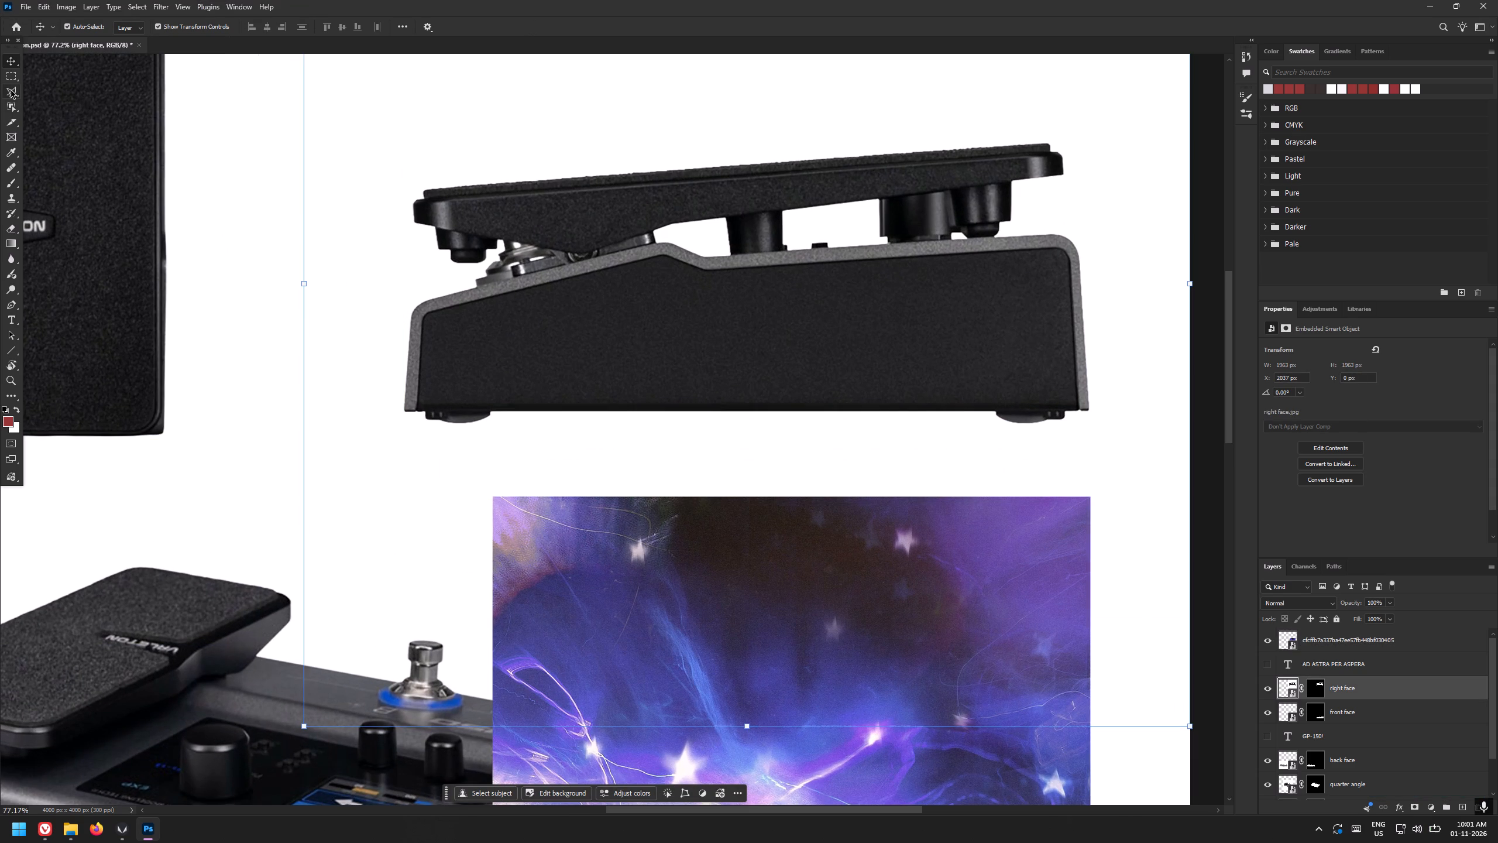
pyautogui.click(11, 89)
pyautogui.scroll(20, 439, 430)
pyautogui.scroll(3, 439, 430)
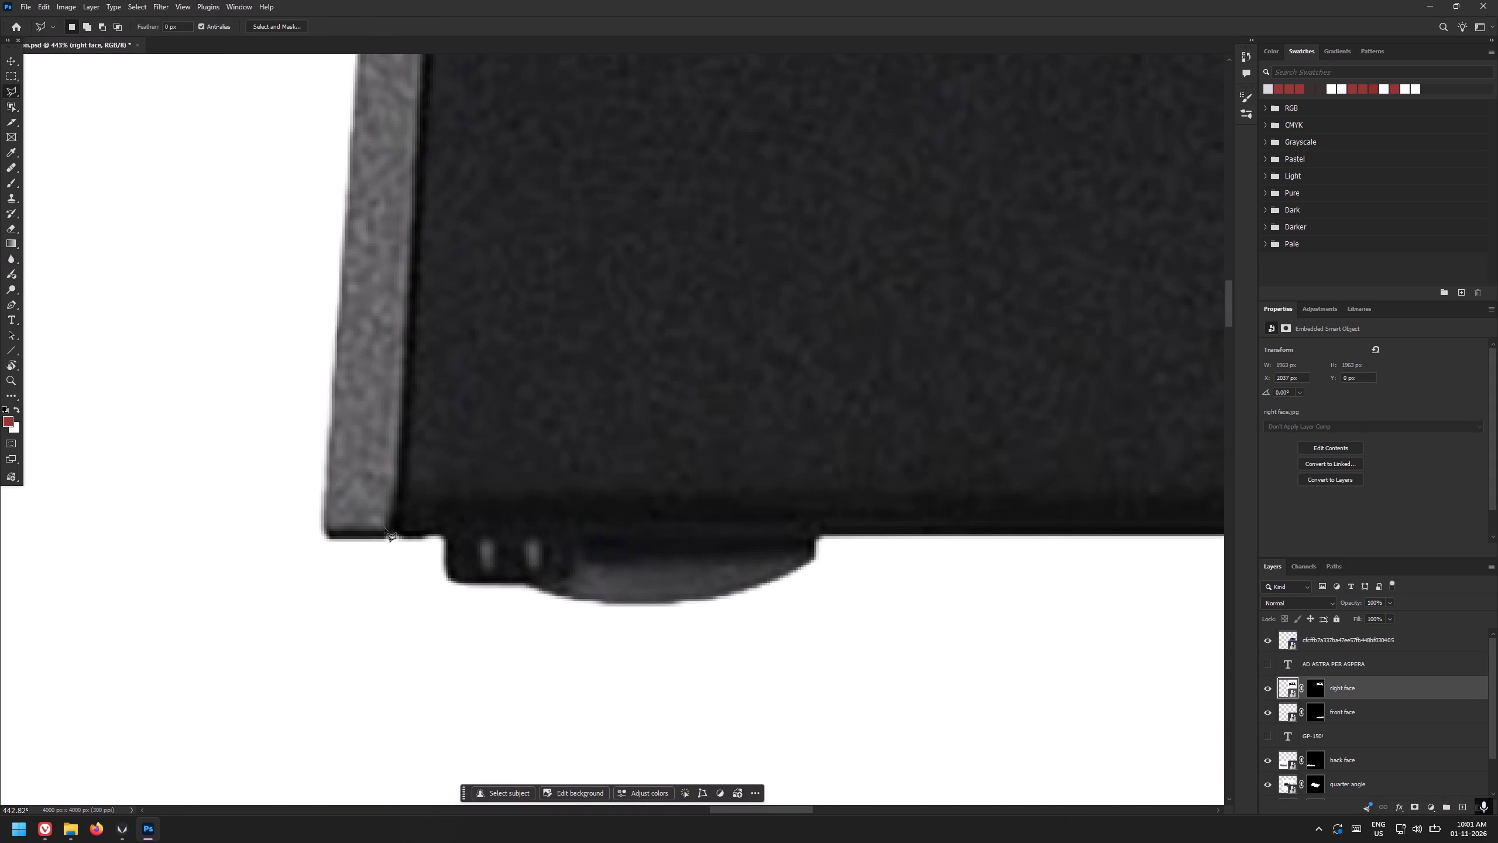
pyautogui.click(388, 538)
pyautogui.click(403, 494)
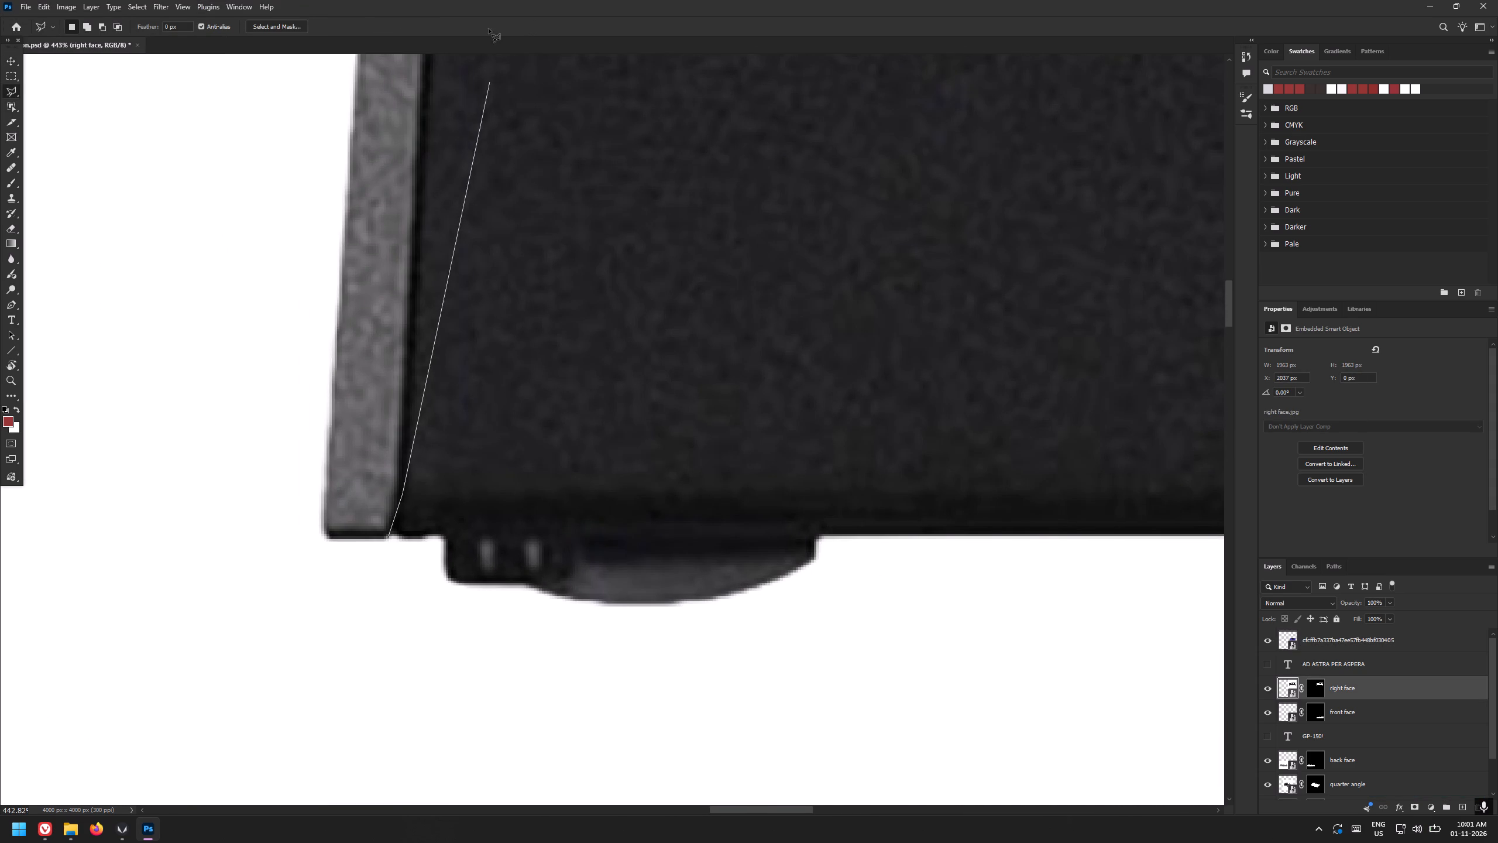
pyautogui.click(421, 305)
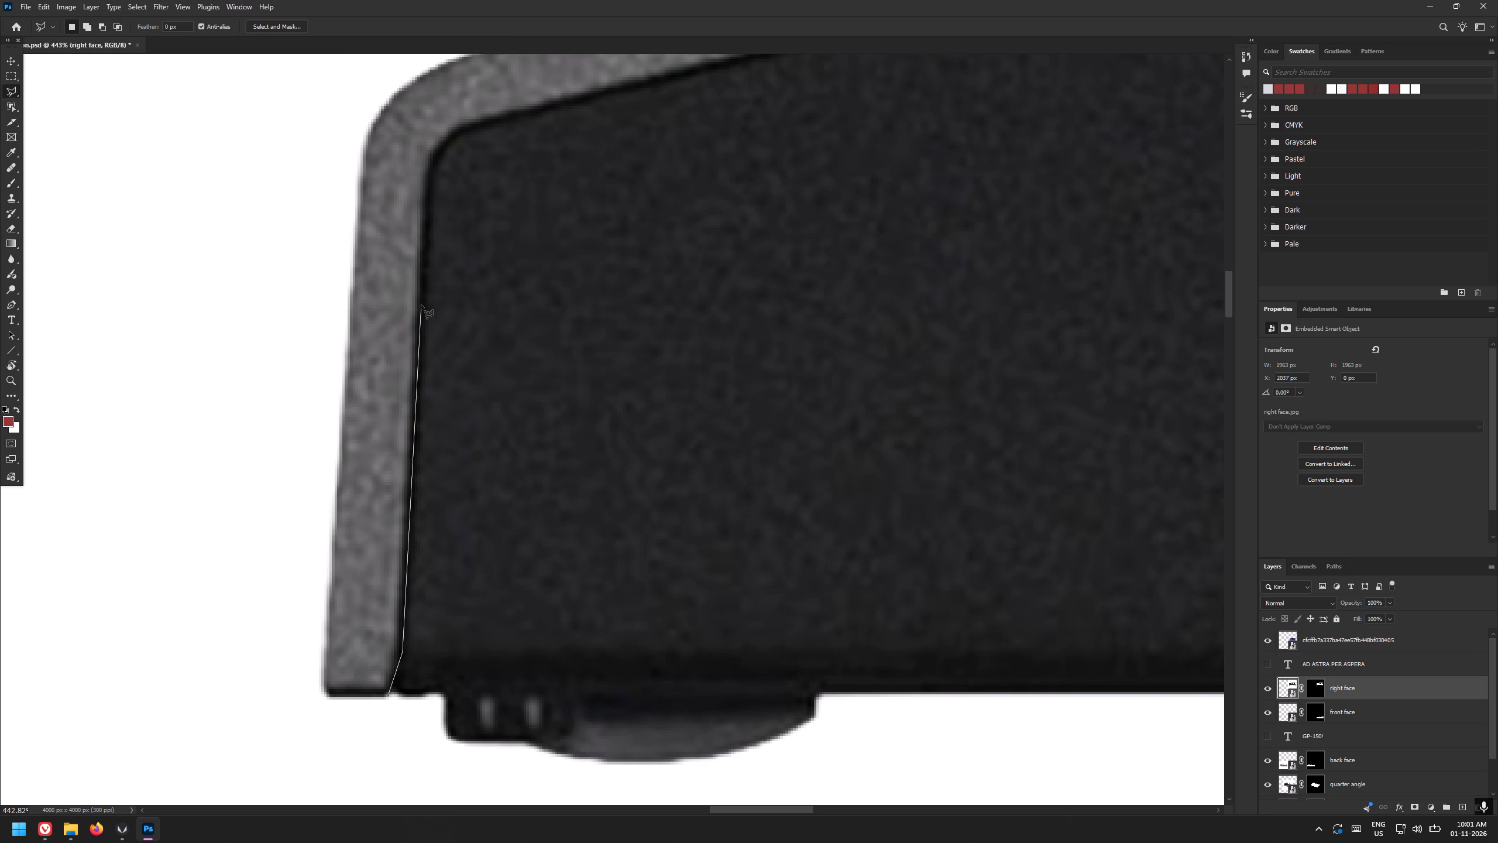
pyautogui.click(429, 195)
pyautogui.click(436, 163)
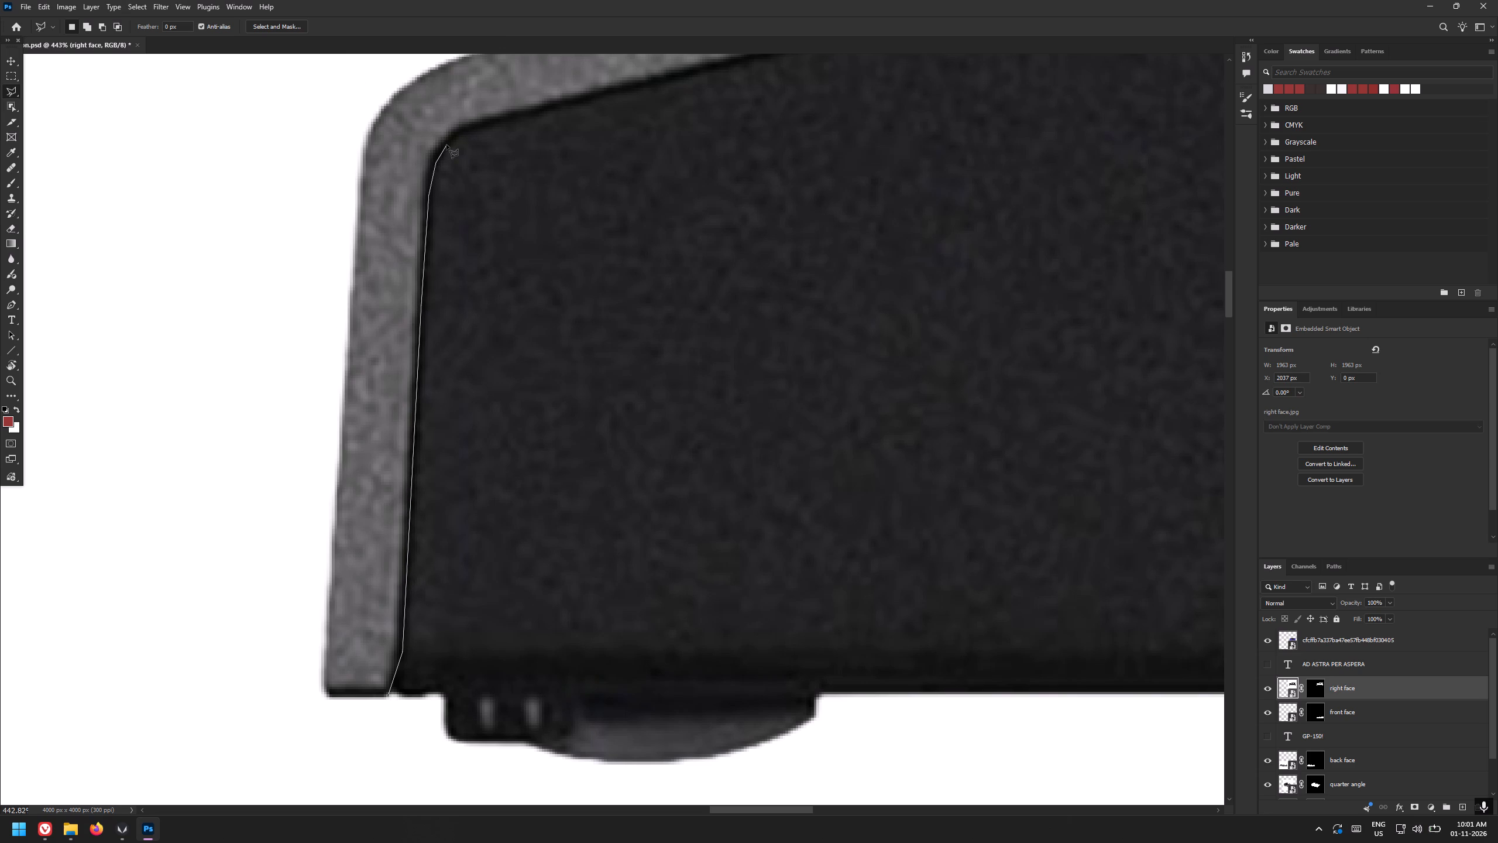
pyautogui.click(446, 145)
pyautogui.click(456, 134)
pyautogui.click(494, 124)
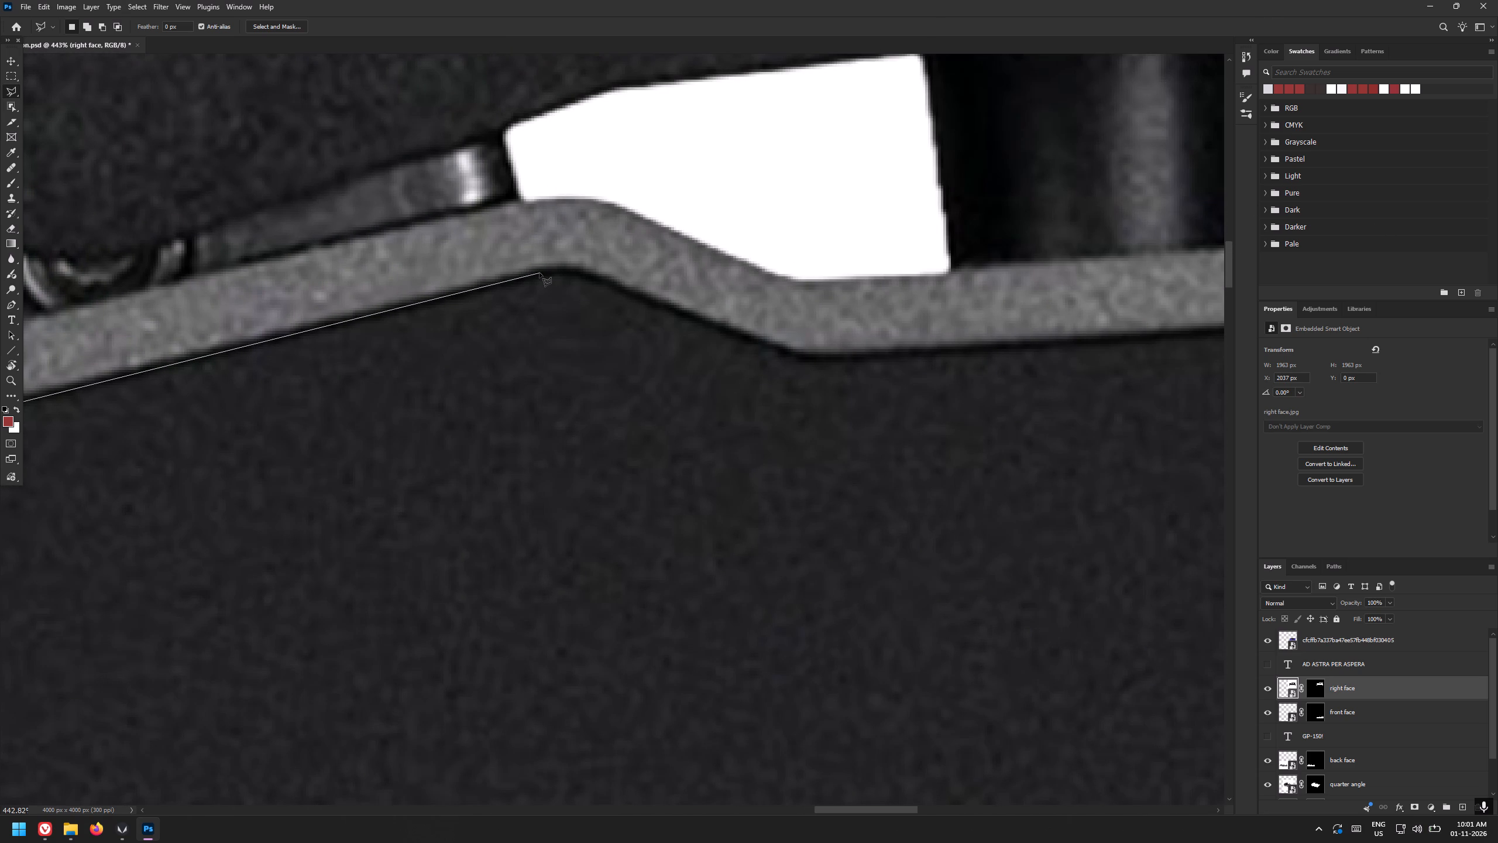
# Continue the lasso outline along the side panel's sloping top edge, over the peak and through the dip.
pyautogui.click(540, 273)
pyautogui.click(564, 269)
pyautogui.click(593, 276)
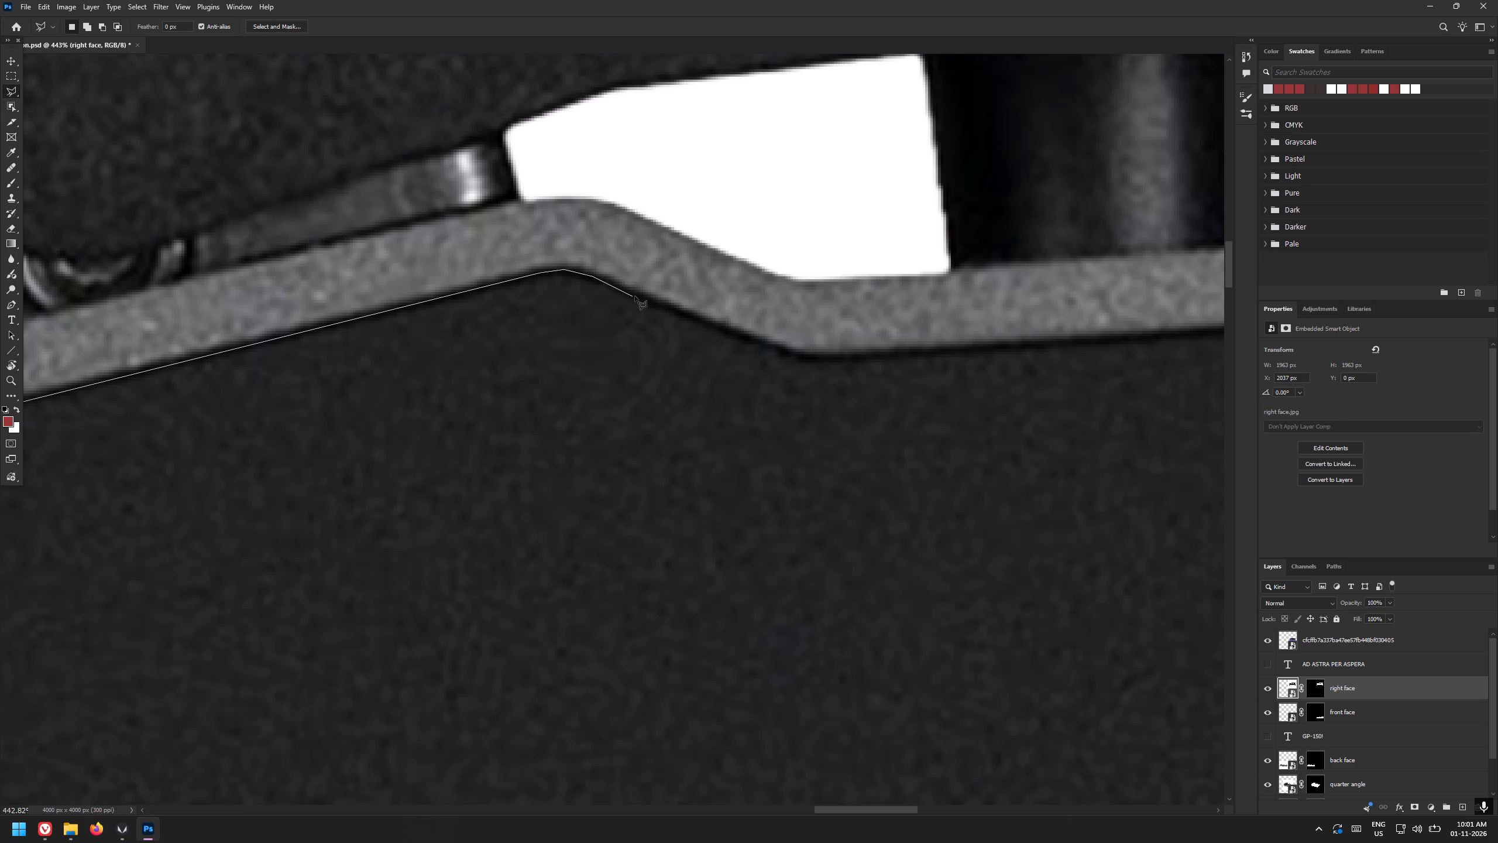
pyautogui.click(636, 297)
pyautogui.click(795, 358)
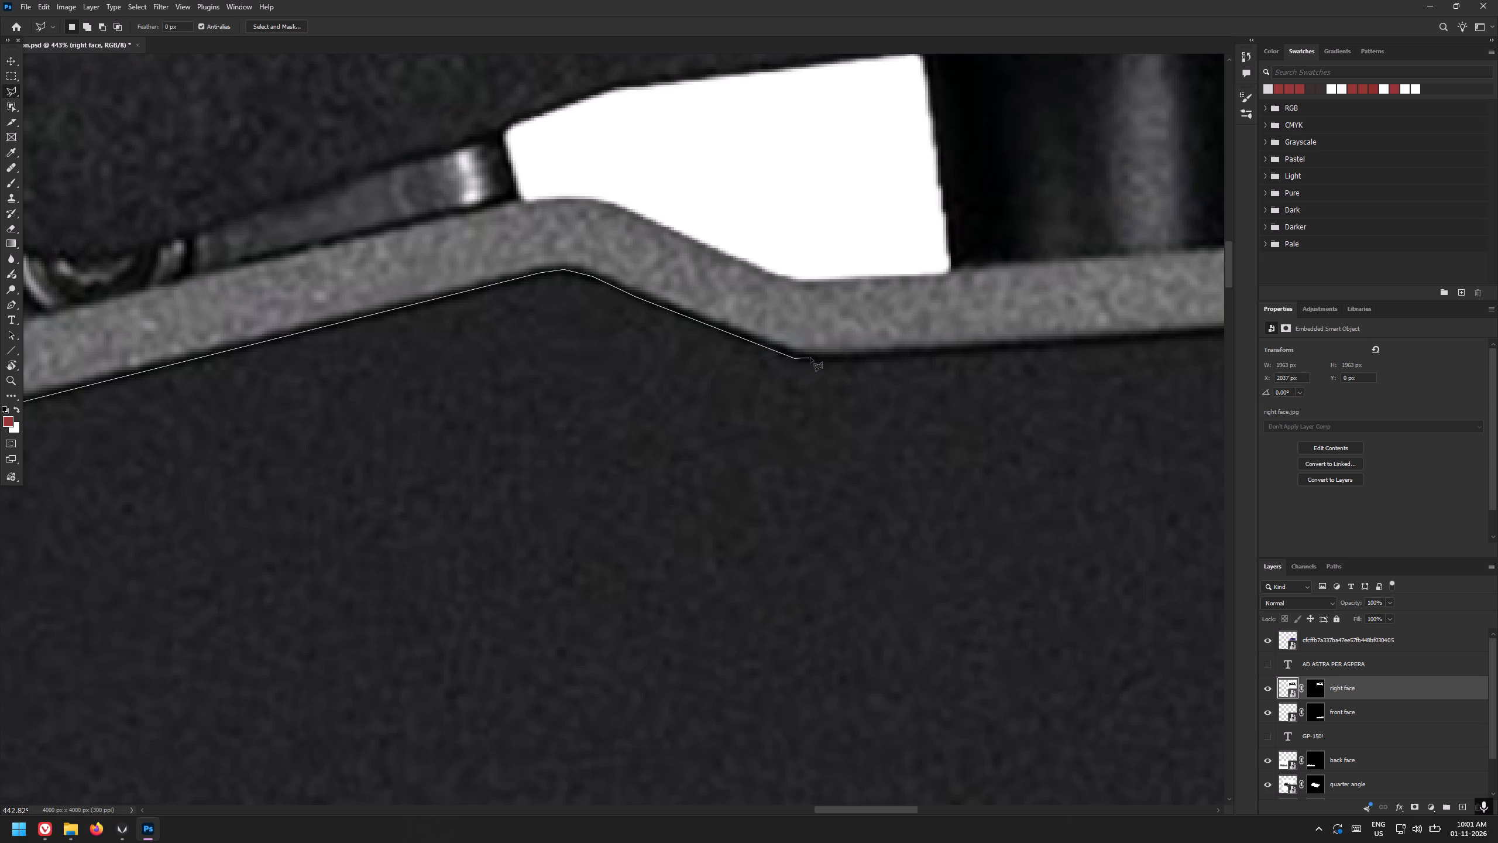
pyautogui.click(810, 360)
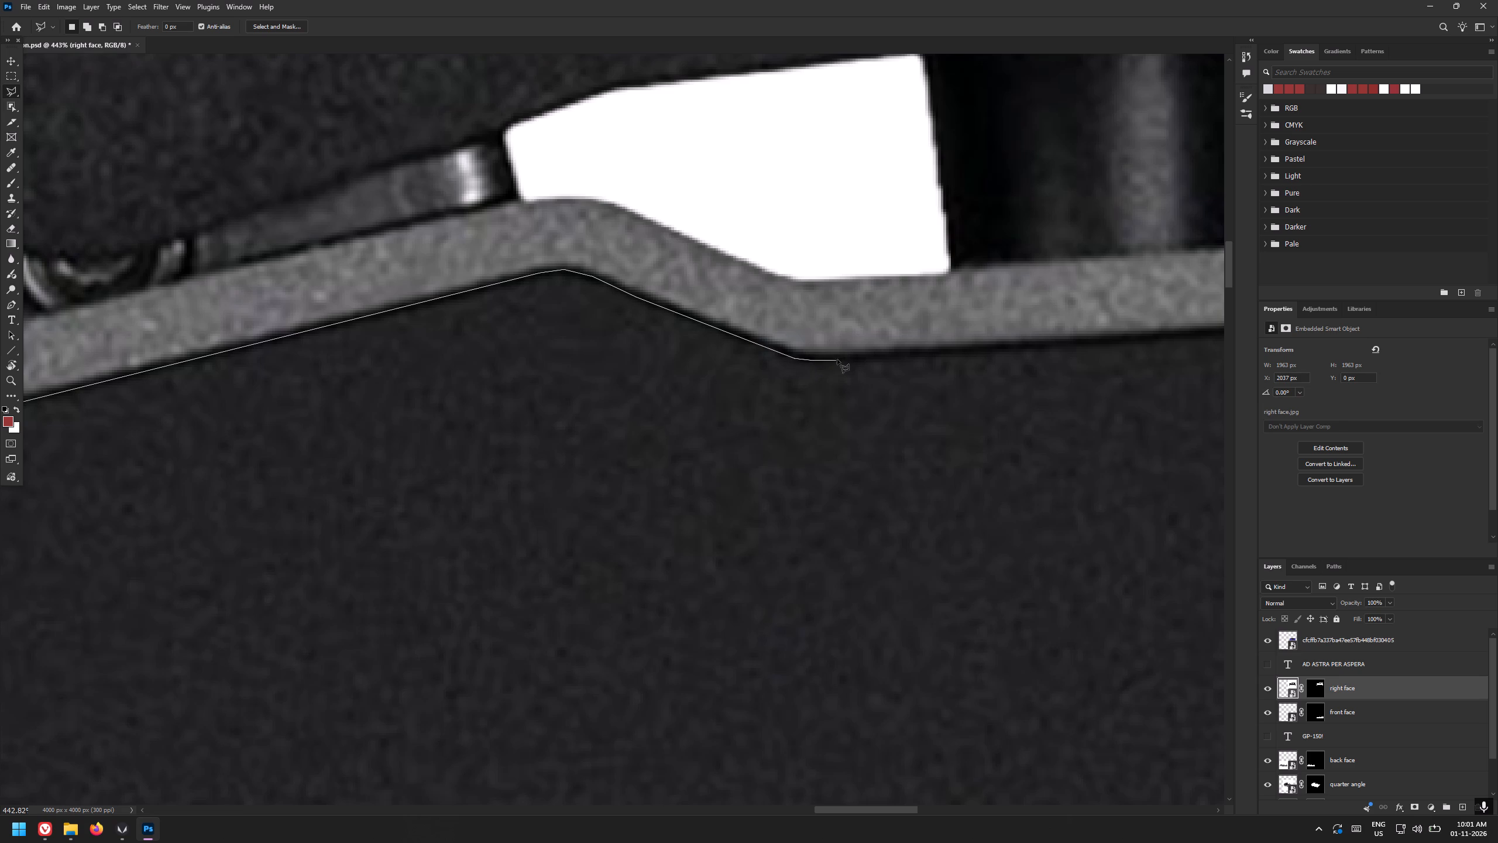
pyautogui.click(851, 359)
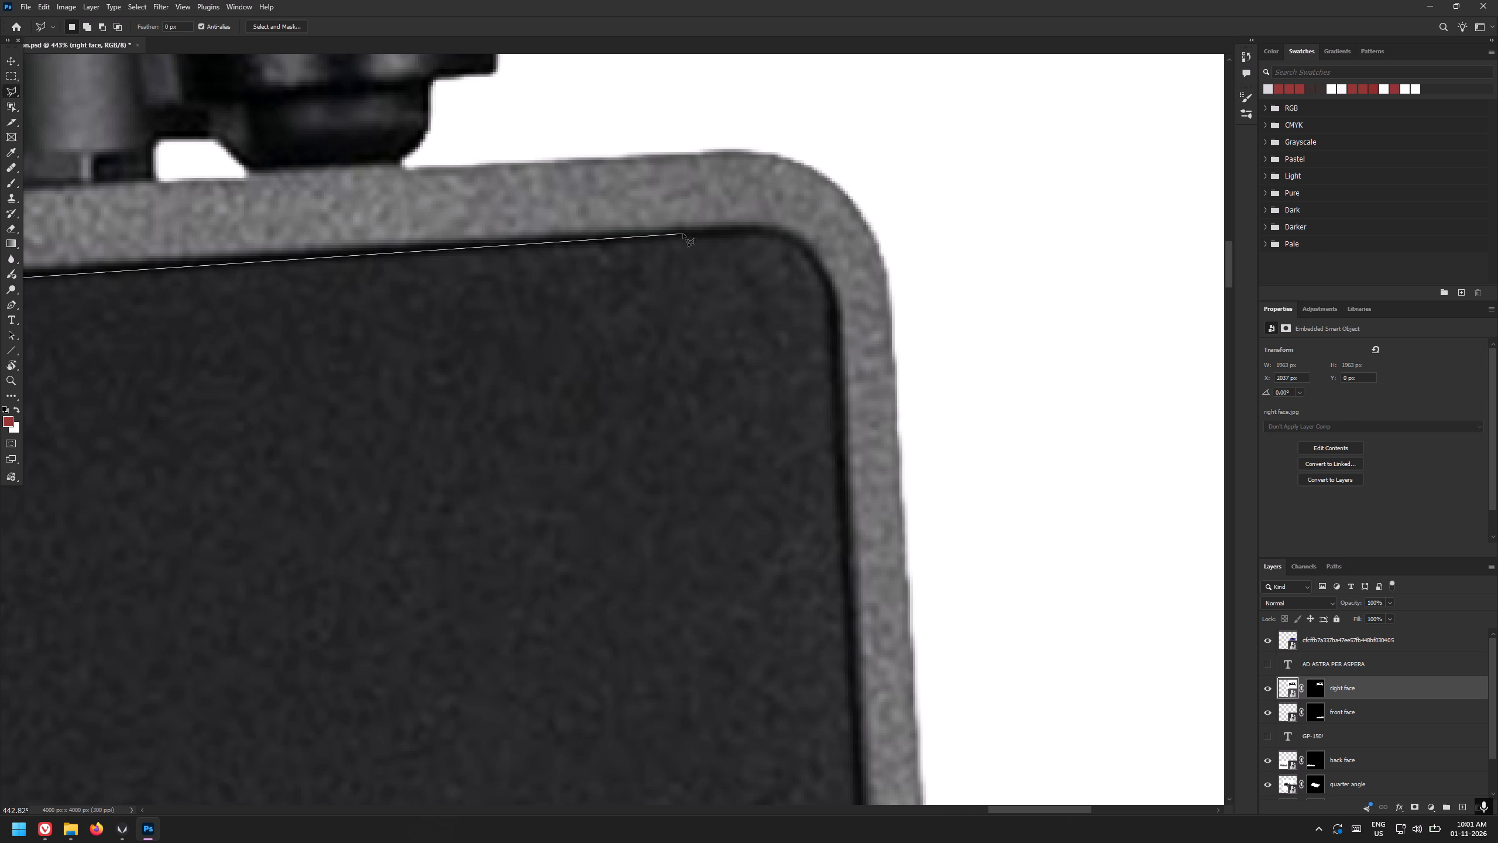
# Extend the lasso outline around the panel's rounded upper corner at the taller end and down to its bottom corner.
pyautogui.click(681, 235)
pyautogui.click(734, 232)
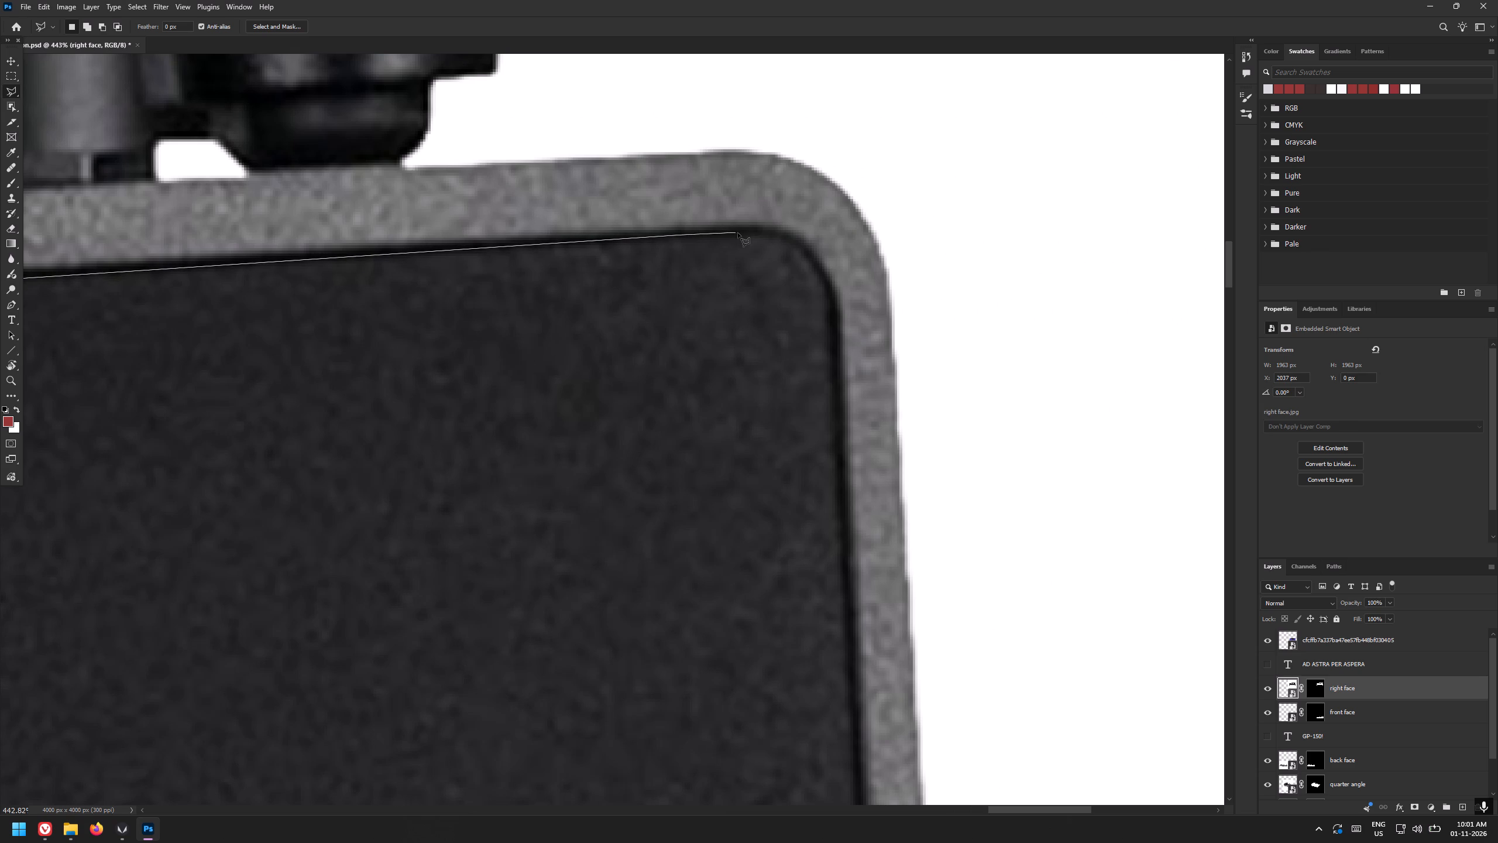
pyautogui.click(755, 235)
pyautogui.click(779, 241)
pyautogui.click(801, 253)
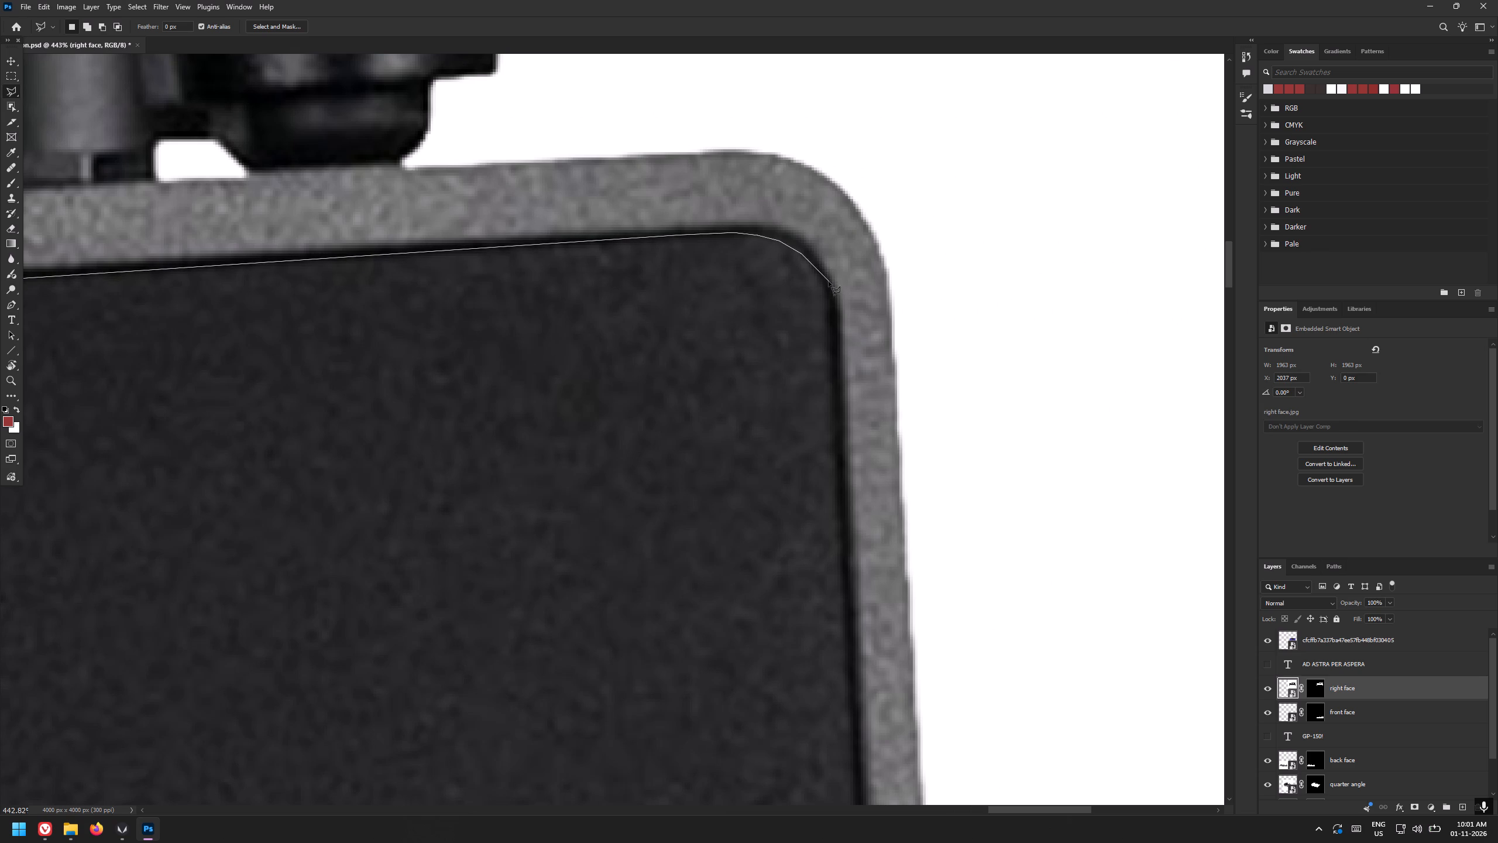
pyautogui.click(829, 282)
pyautogui.click(838, 310)
pyautogui.click(839, 347)
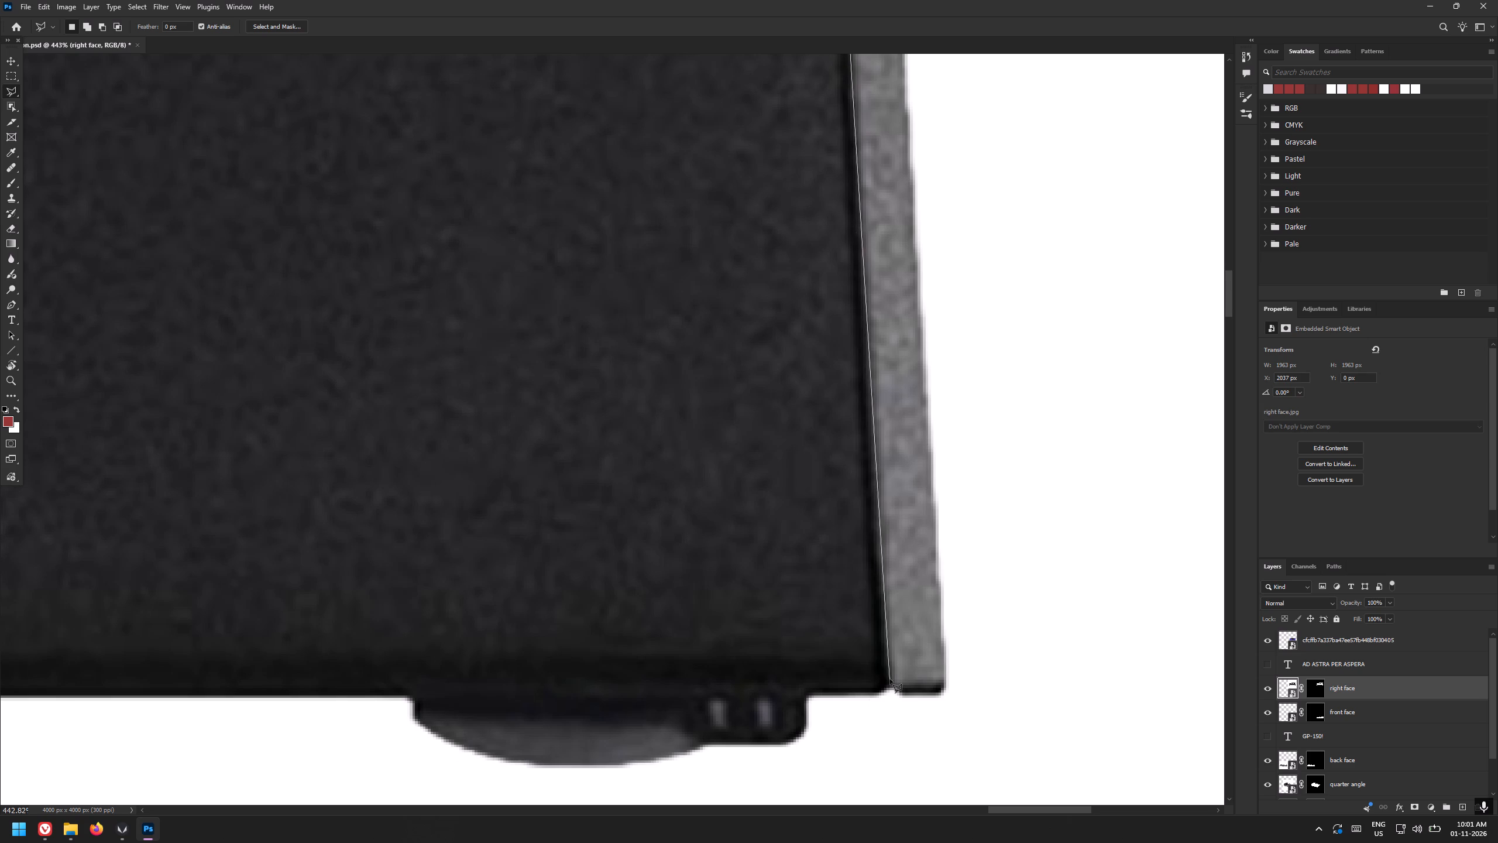
pyautogui.click(888, 681)
pyautogui.click(888, 690)
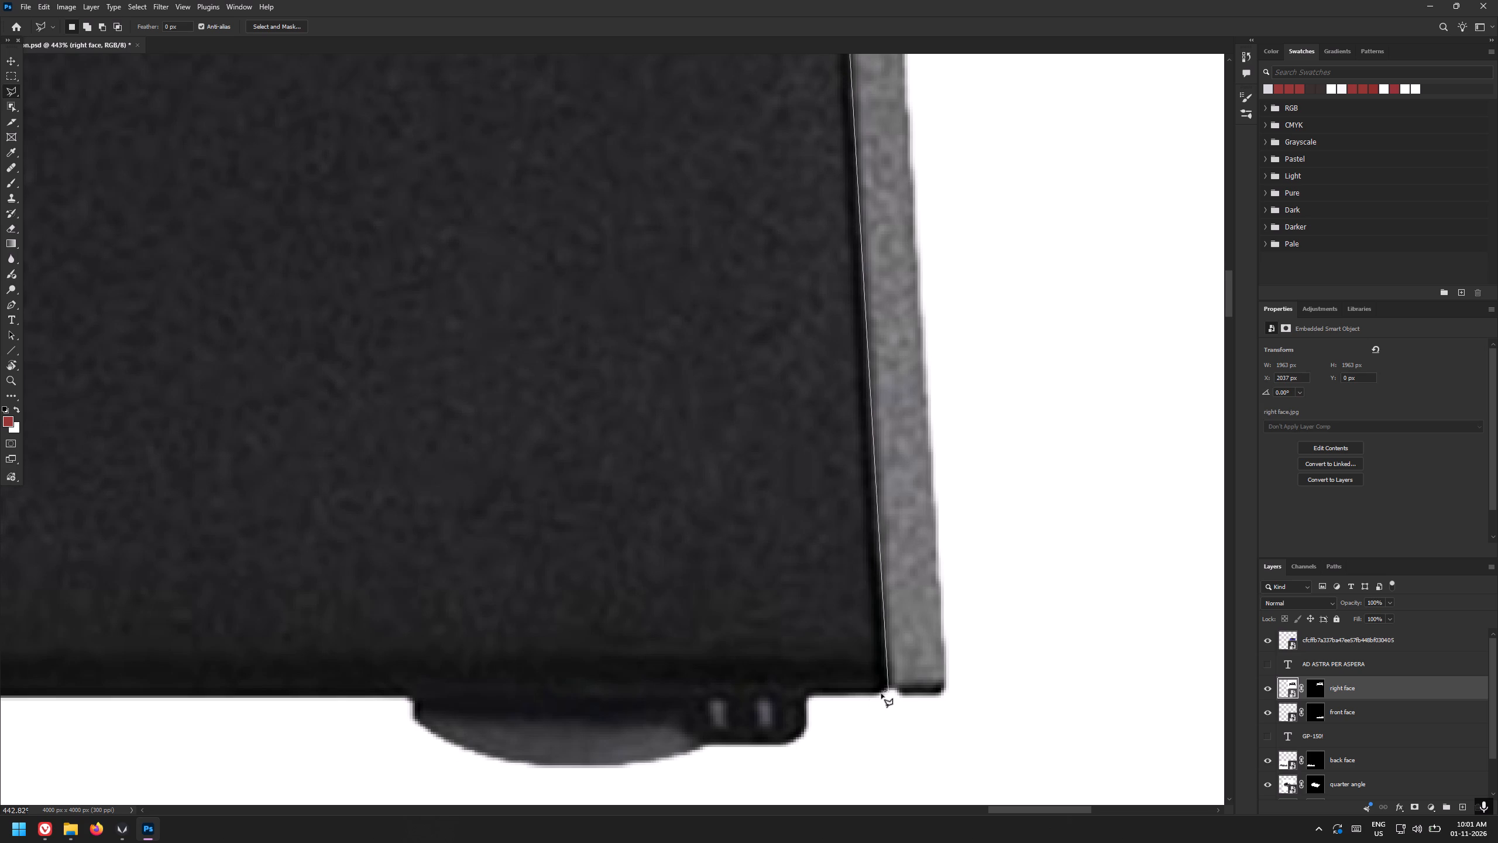
pyautogui.click(877, 695)
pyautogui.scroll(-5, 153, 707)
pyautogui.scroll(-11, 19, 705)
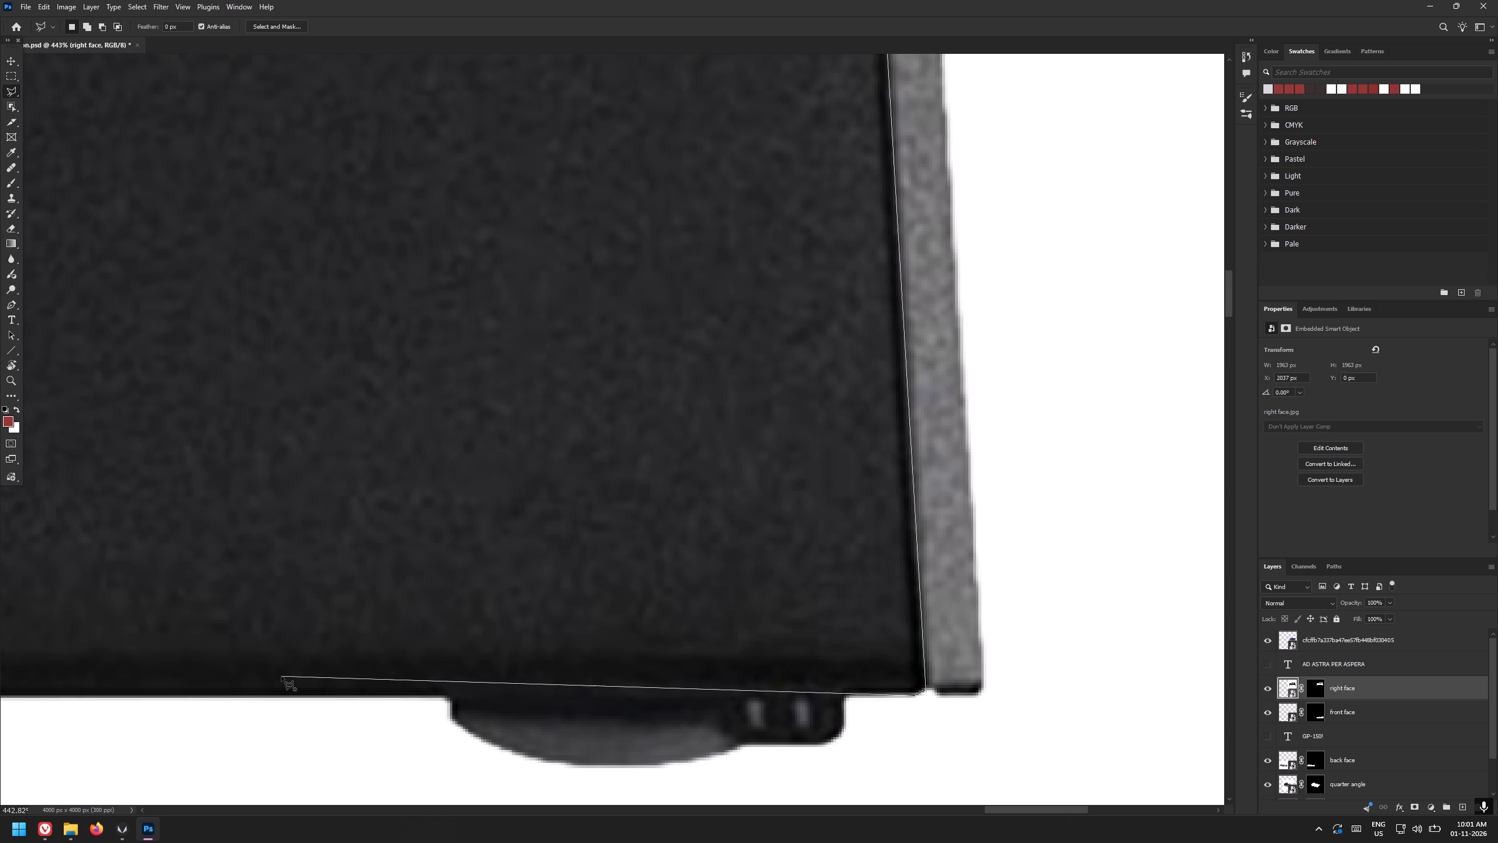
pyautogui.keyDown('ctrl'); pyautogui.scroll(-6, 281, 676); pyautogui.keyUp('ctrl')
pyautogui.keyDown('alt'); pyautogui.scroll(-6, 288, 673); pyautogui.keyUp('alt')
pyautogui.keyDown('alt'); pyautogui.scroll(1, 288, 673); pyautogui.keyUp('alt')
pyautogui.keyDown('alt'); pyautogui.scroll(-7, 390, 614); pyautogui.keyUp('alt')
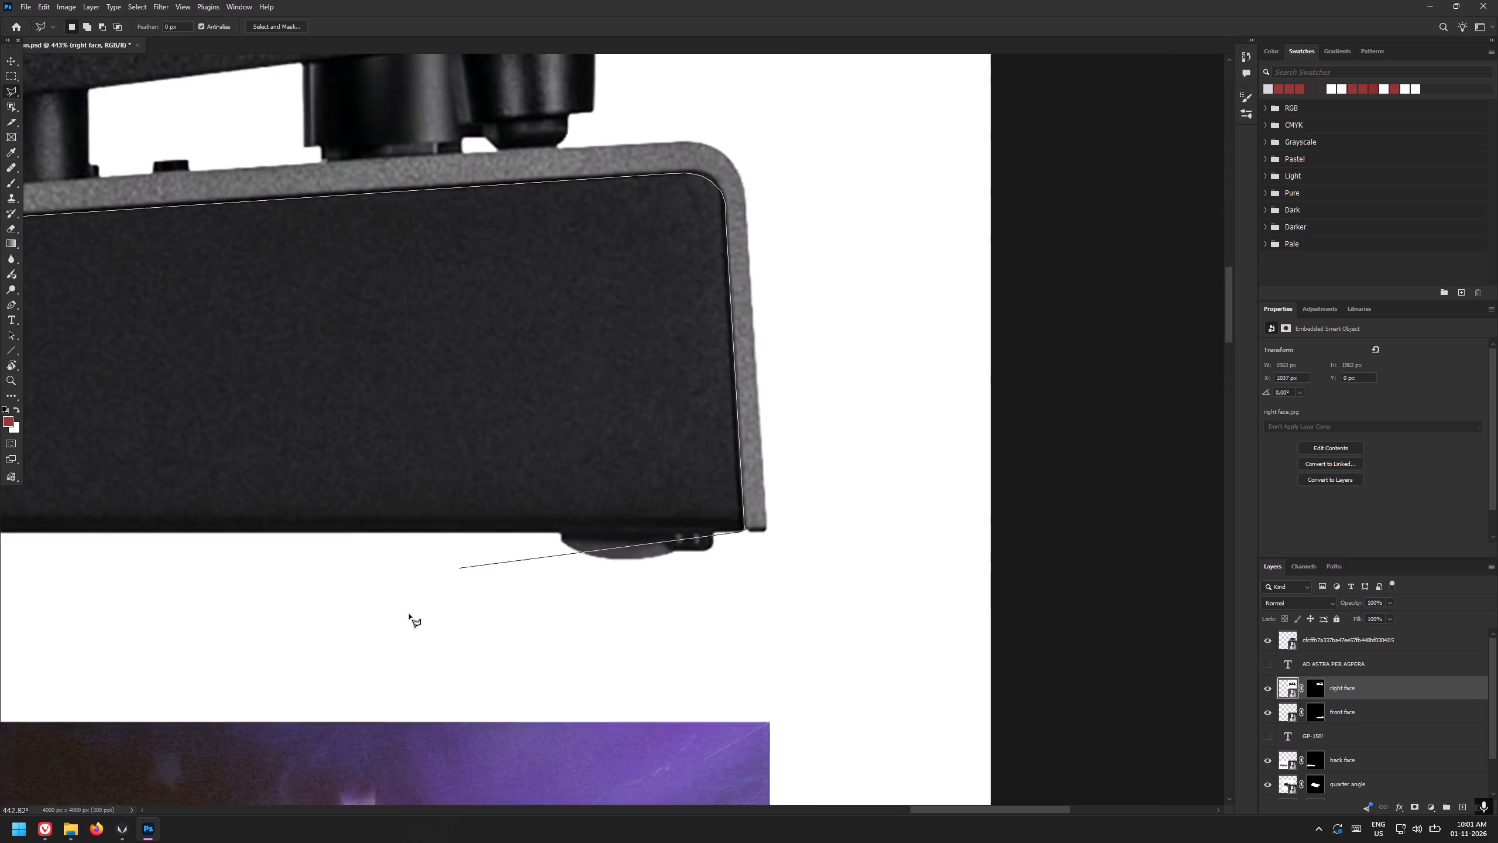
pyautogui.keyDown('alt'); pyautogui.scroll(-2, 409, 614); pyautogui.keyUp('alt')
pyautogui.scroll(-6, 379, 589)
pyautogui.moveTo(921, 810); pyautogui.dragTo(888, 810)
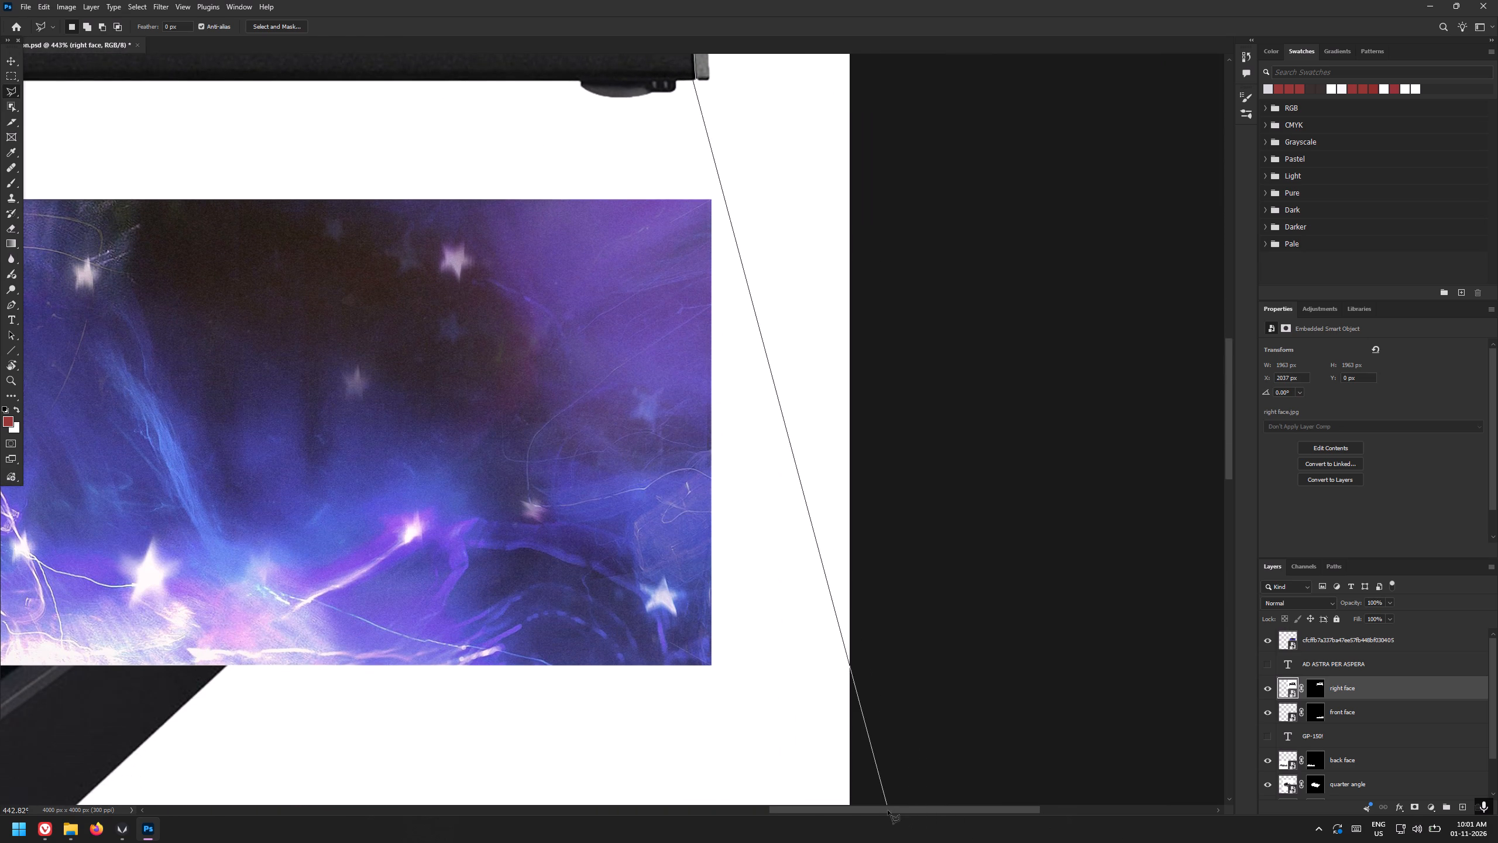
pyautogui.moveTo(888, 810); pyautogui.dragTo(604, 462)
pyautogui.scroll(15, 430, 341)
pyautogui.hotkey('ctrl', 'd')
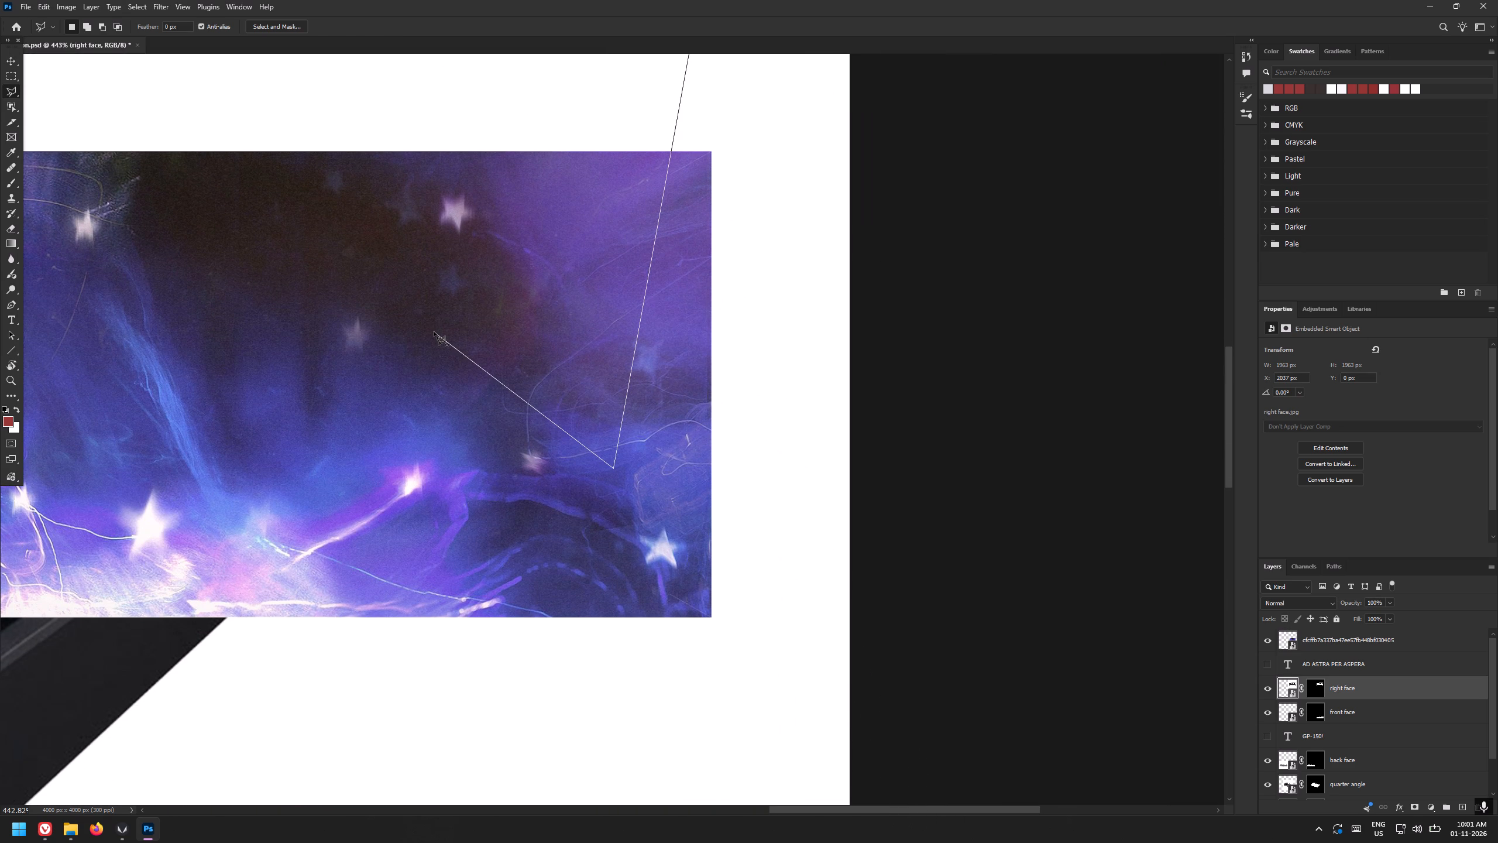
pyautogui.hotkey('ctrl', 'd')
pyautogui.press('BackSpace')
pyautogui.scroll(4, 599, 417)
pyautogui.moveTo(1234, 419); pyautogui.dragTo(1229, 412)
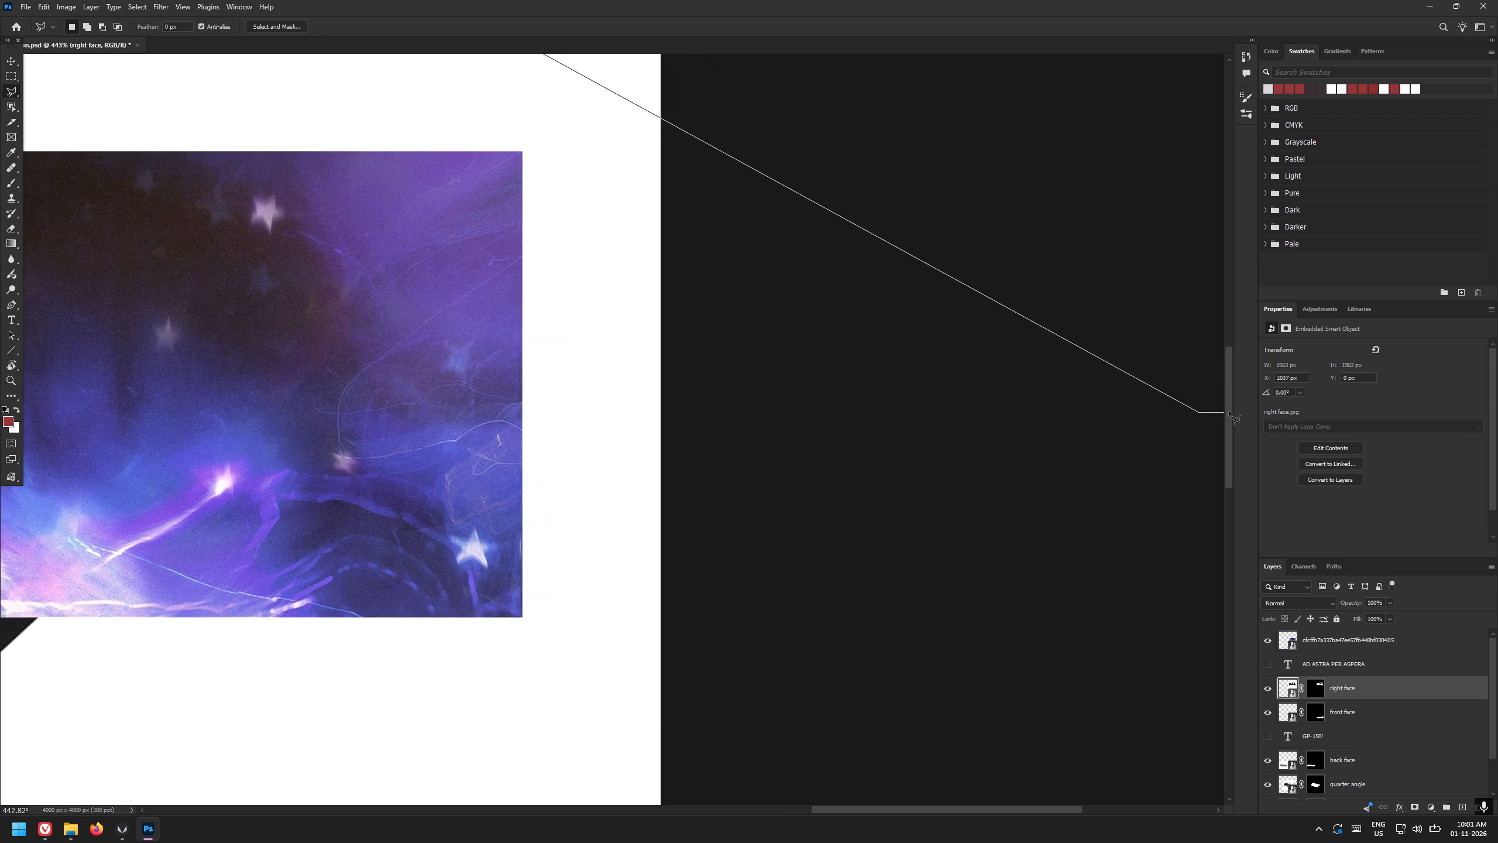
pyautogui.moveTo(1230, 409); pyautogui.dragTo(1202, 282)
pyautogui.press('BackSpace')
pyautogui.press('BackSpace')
# Close the lasso selection along the side panel's bottom edge, back at the starting point on the shorter end.
pyautogui.scroll(-5, 513, 390)
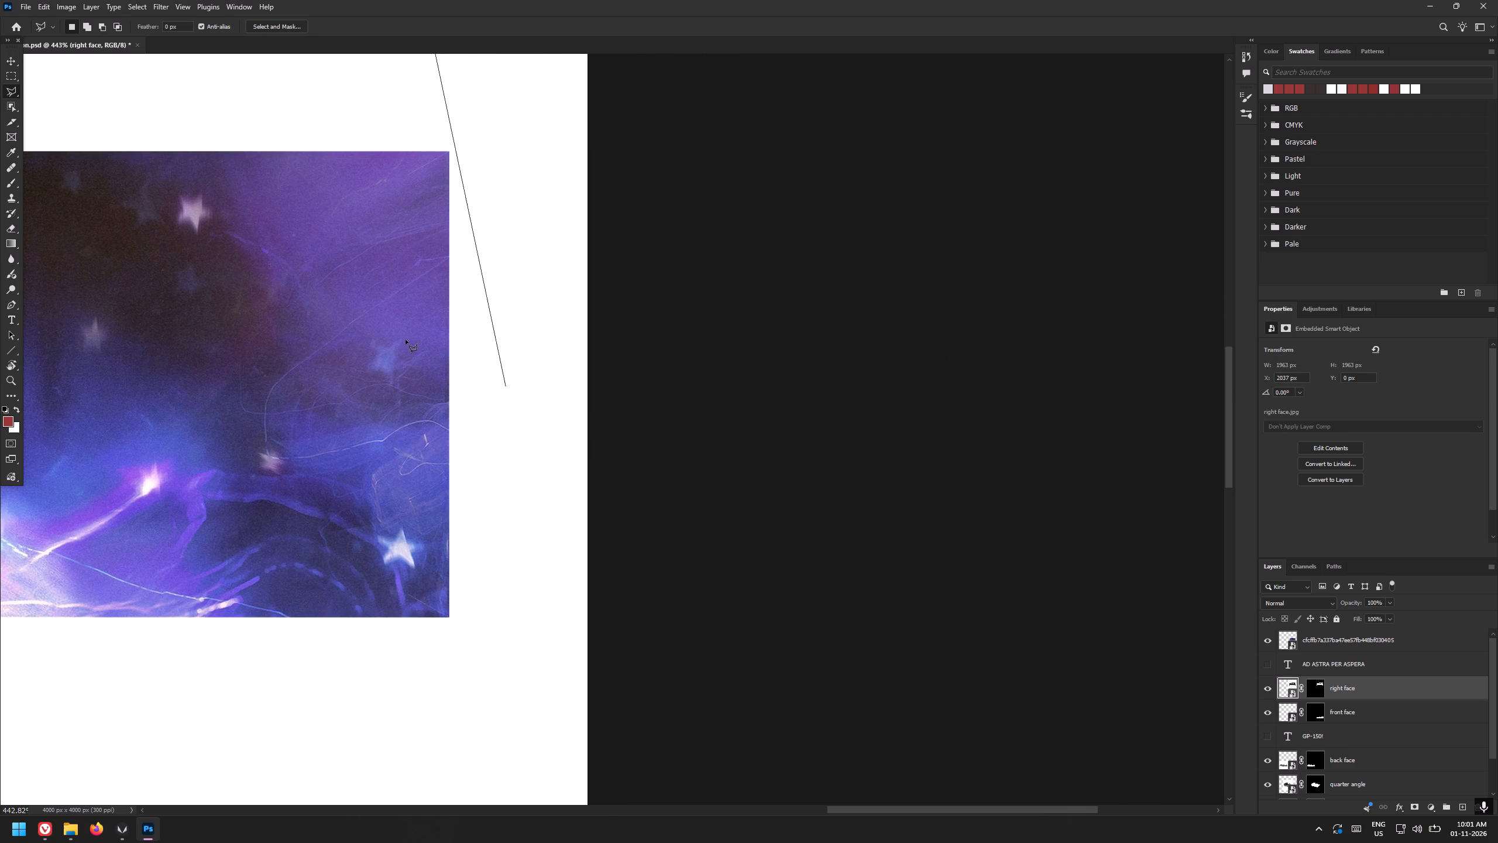
pyautogui.scroll(2, 345, 296)
pyautogui.moveTo(343, 268); pyautogui.dragTo(496, 378, button='middle')
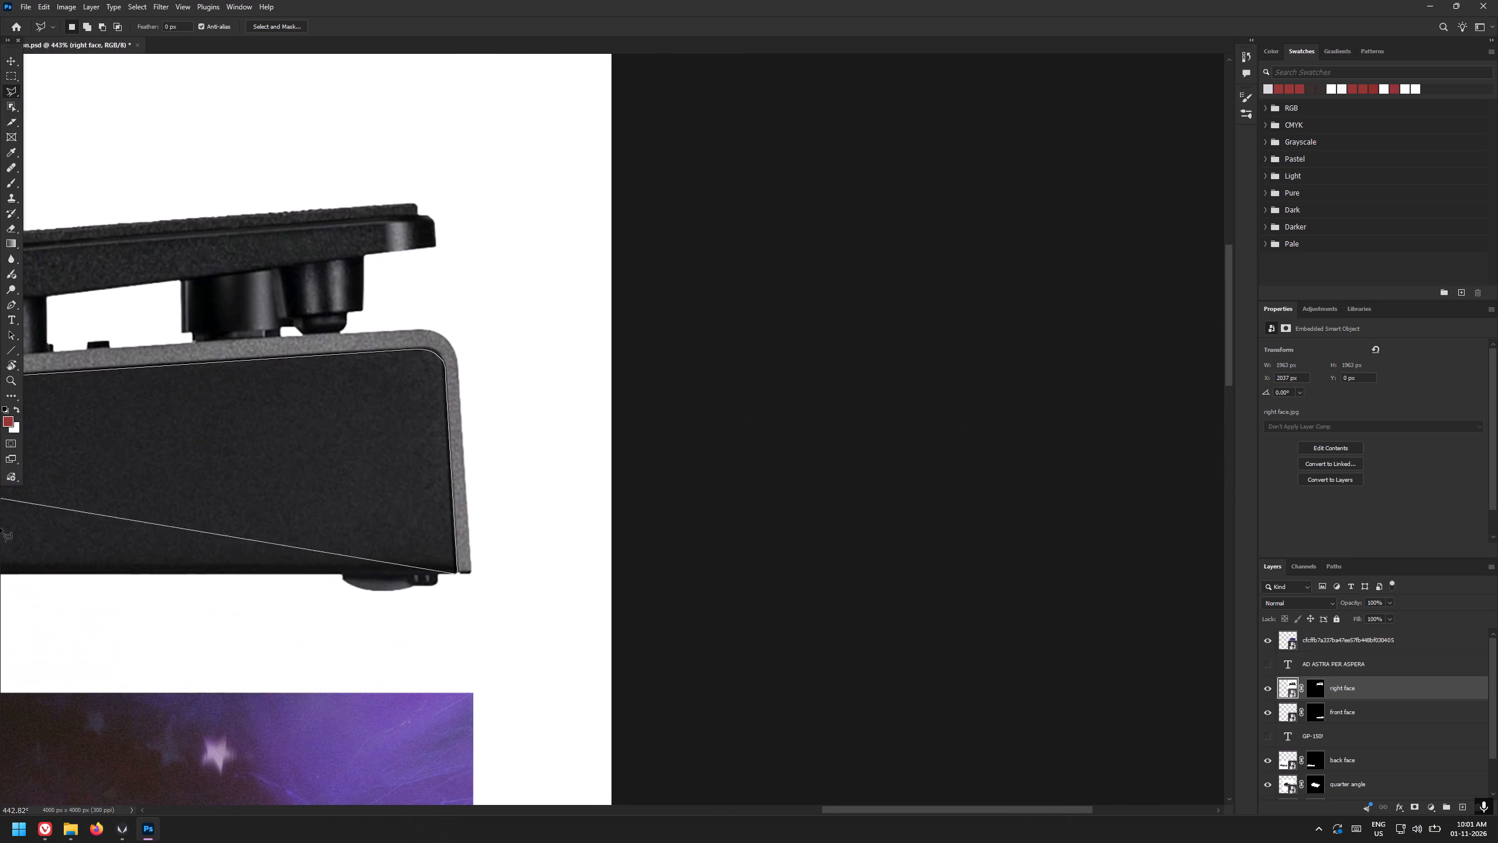
pyautogui.hotkey('shift', 'a')
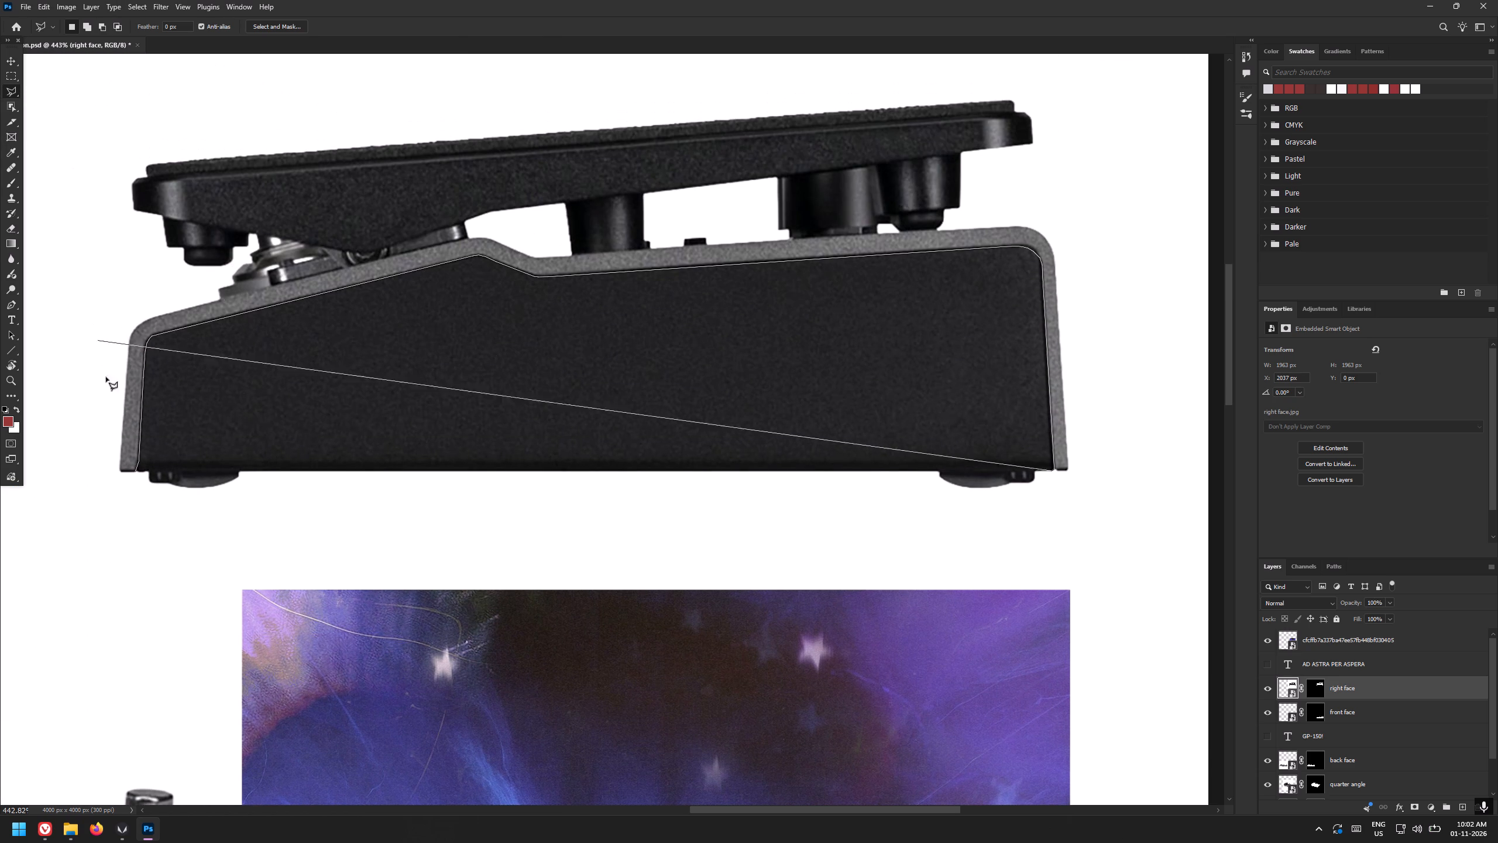
pyautogui.keyDown('shift'); pyautogui.scroll(5, 99, 454); pyautogui.keyUp('shift')
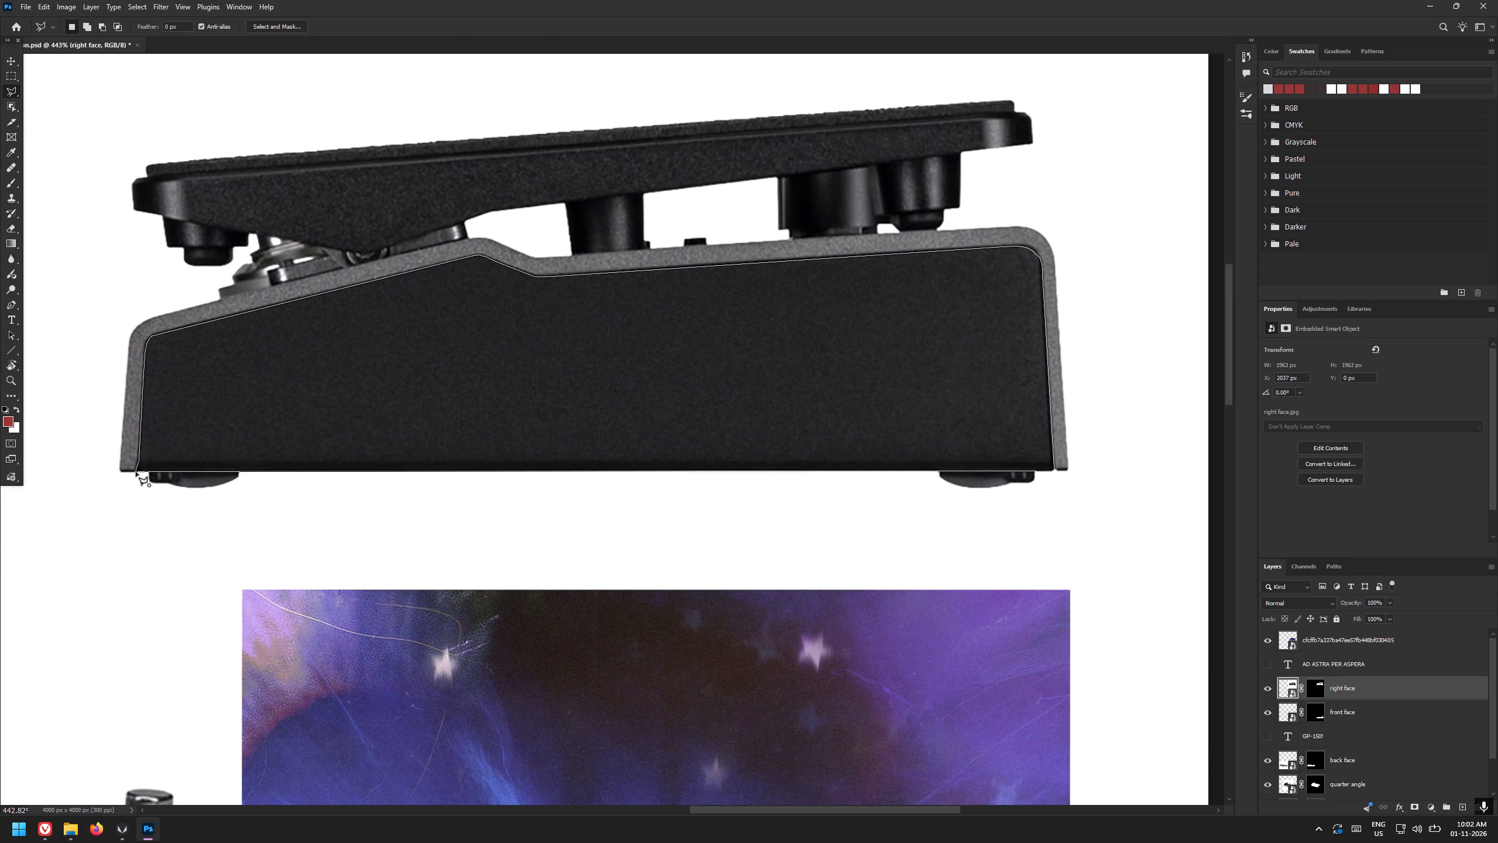
pyautogui.click(136, 472)
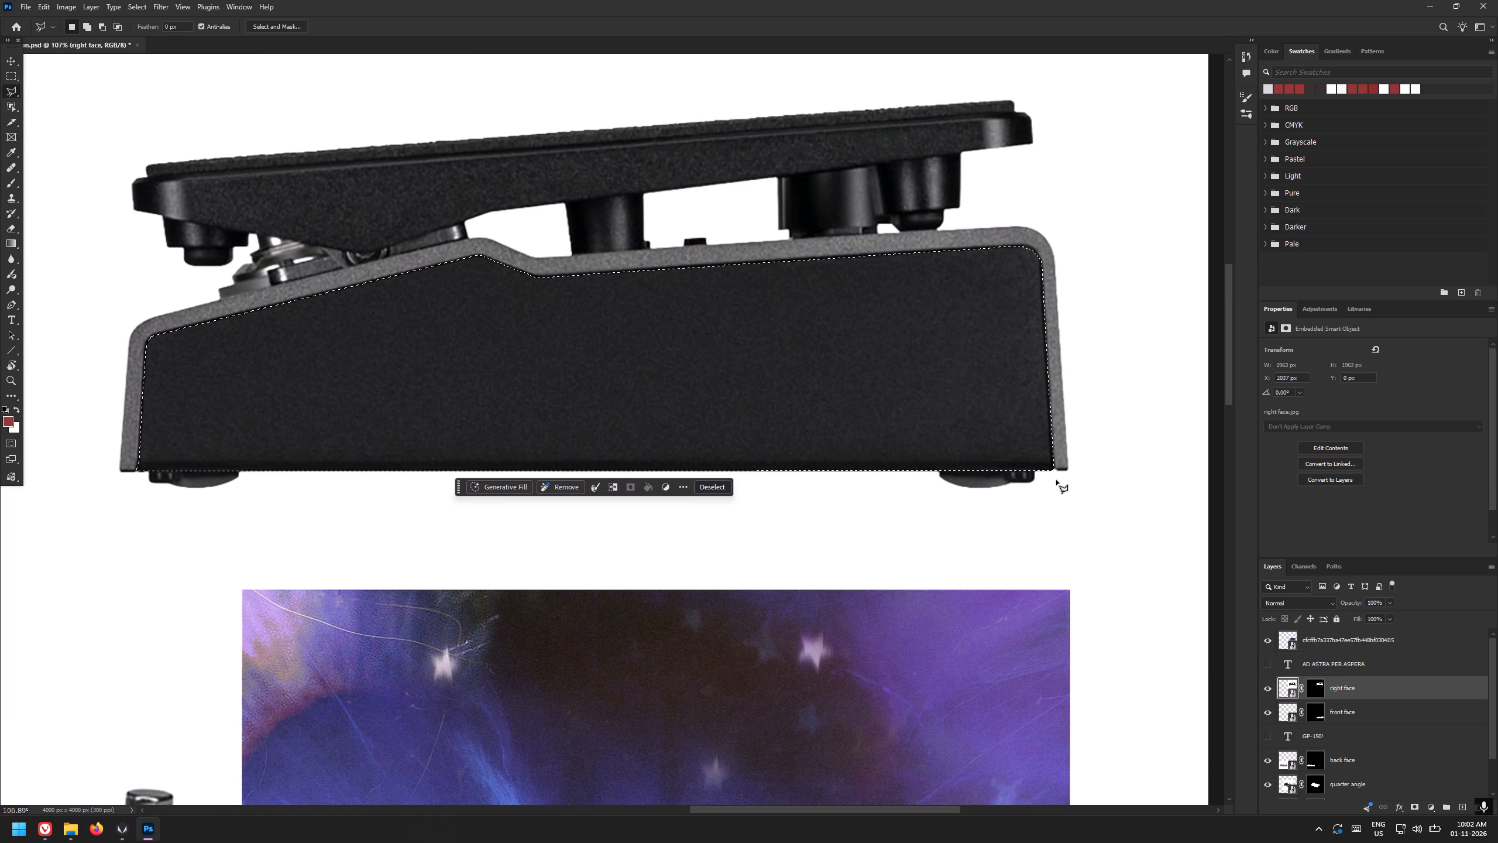
# Copy the selected black side panel from the right face layer onto a new layer.
pyautogui.hotkey('ctrl', 'j')
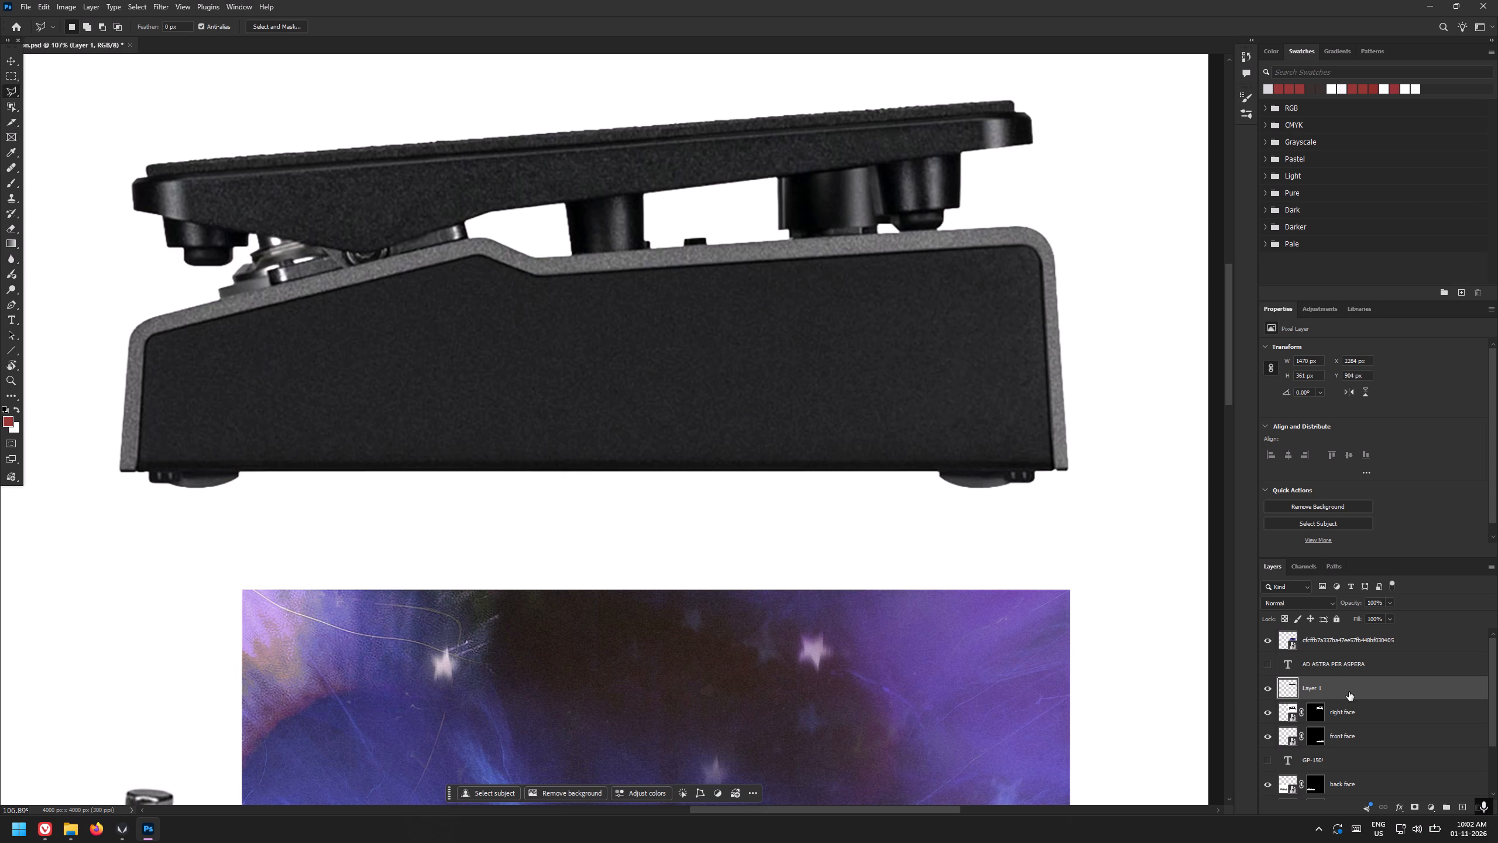
# Move the starry image layer below the AD ASTRA PER ASPERA text layer, directly above the copied panel layer.
pyautogui.doubleClick(1265, 641)
pyautogui.moveTo(1390, 643); pyautogui.dragTo(1387, 677)
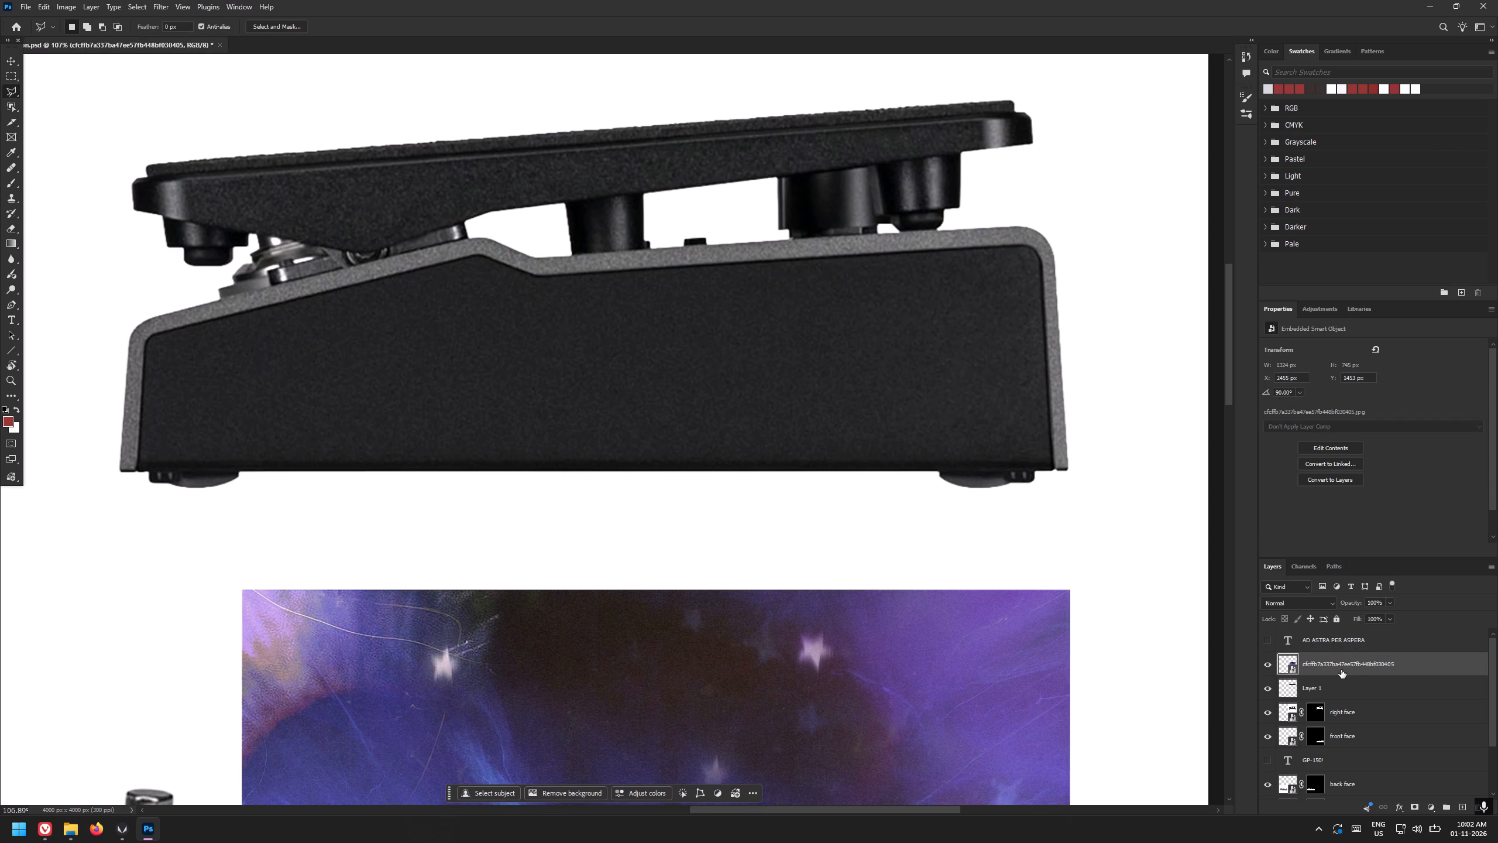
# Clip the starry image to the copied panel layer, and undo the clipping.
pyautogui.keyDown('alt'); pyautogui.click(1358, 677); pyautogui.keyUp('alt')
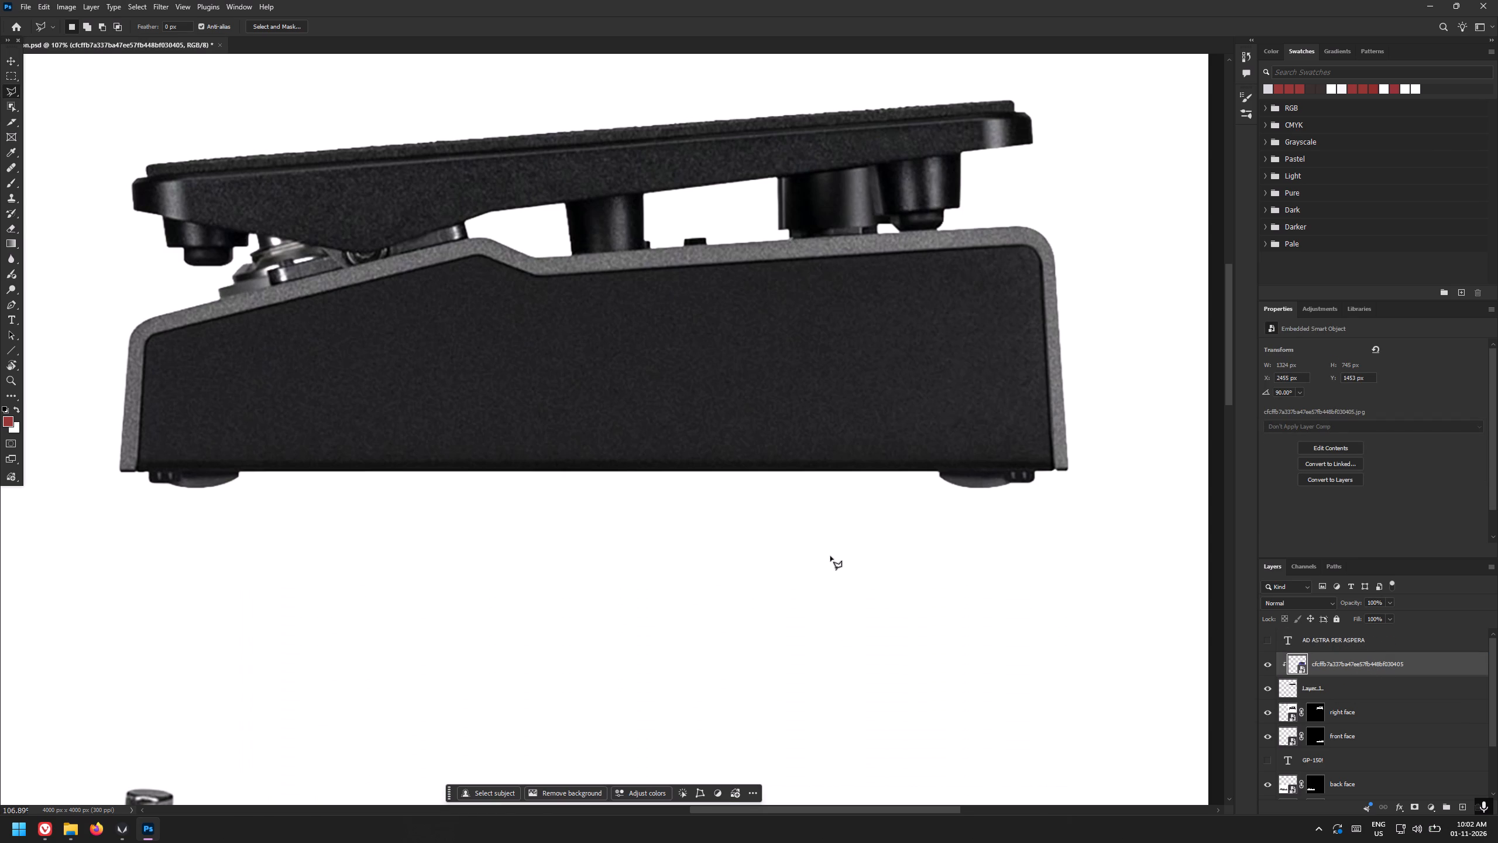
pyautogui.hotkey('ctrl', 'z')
# Move the starry image up over the pedal's right-face panel and clip it to Layer 1.
pyautogui.click(12, 65)
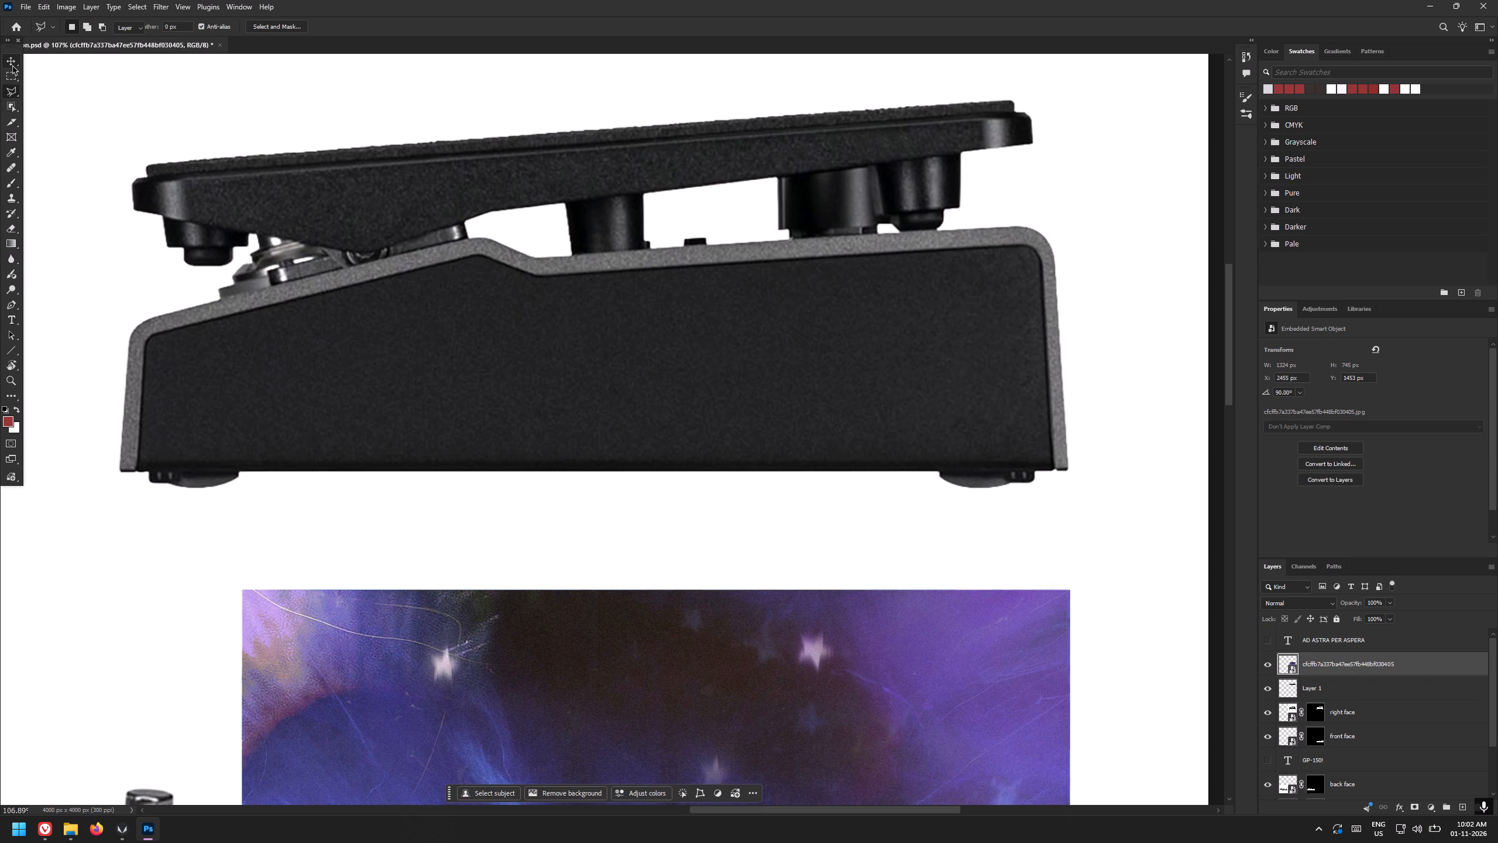
pyautogui.moveTo(693, 663); pyautogui.dragTo(663, 231)
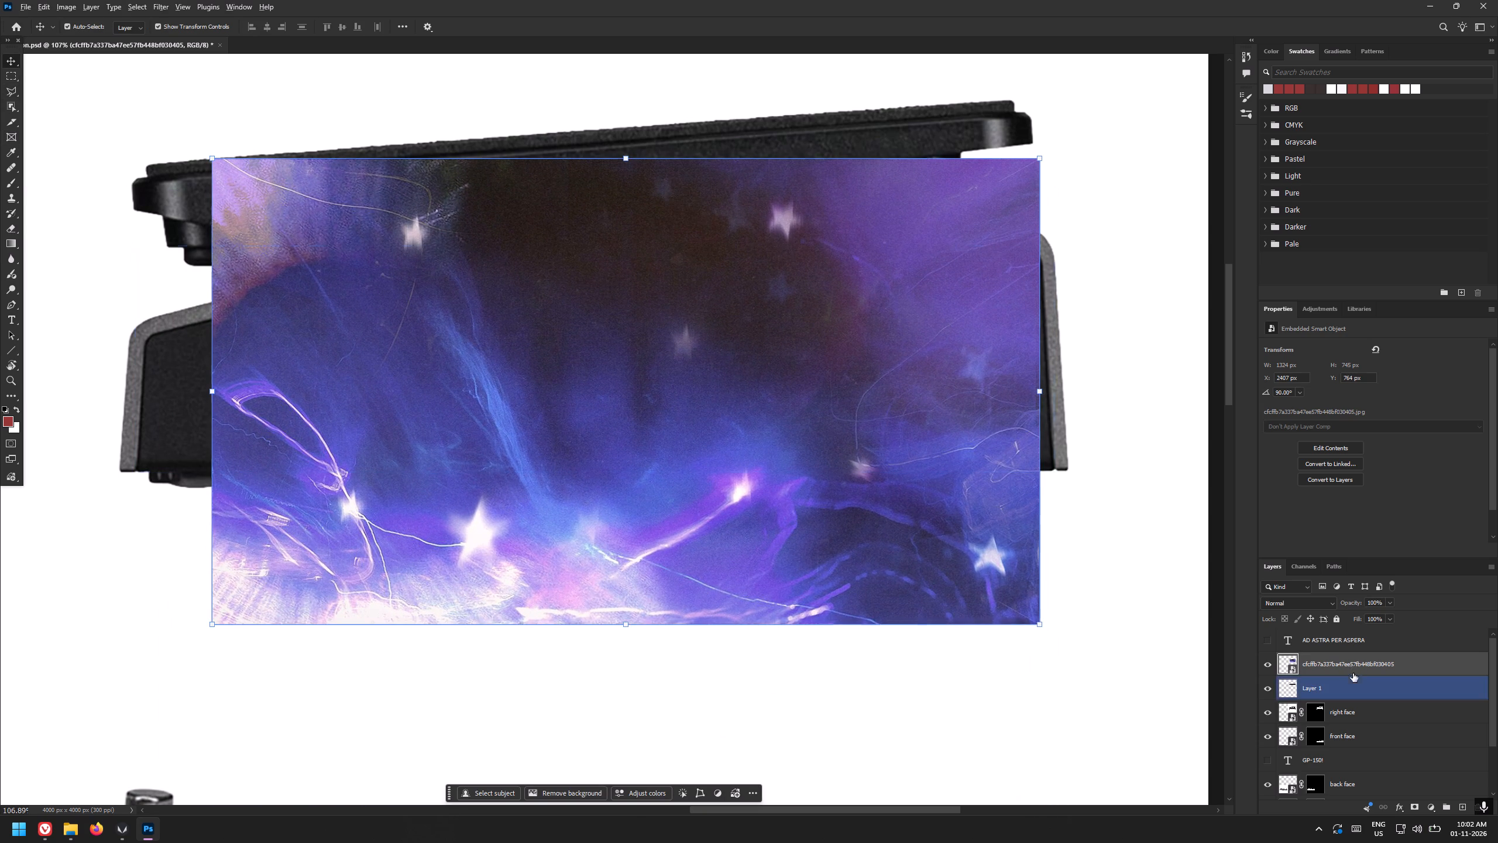
pyautogui.keyDown('alt'); pyautogui.click(1353, 675); pyautogui.keyUp('alt')
# Reposition and enlarge the clipped starry image to about 1470 × 827 px so it covers the pedal's whole right-face panel.
pyautogui.moveTo(849, 394); pyautogui.dragTo(868, 400)
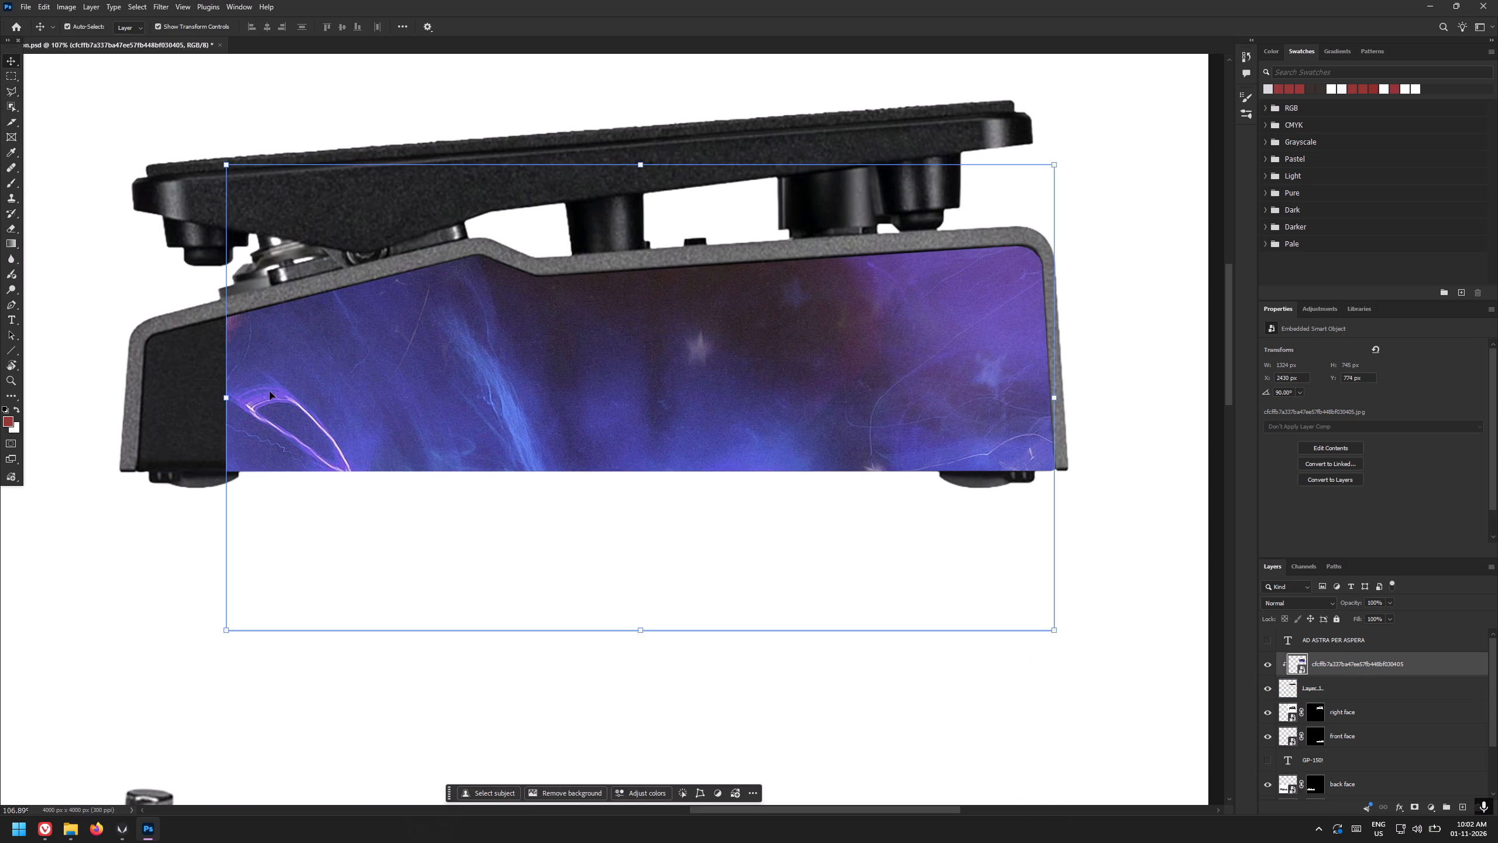
pyautogui.moveTo(315, 403); pyautogui.dragTo(253, 244)
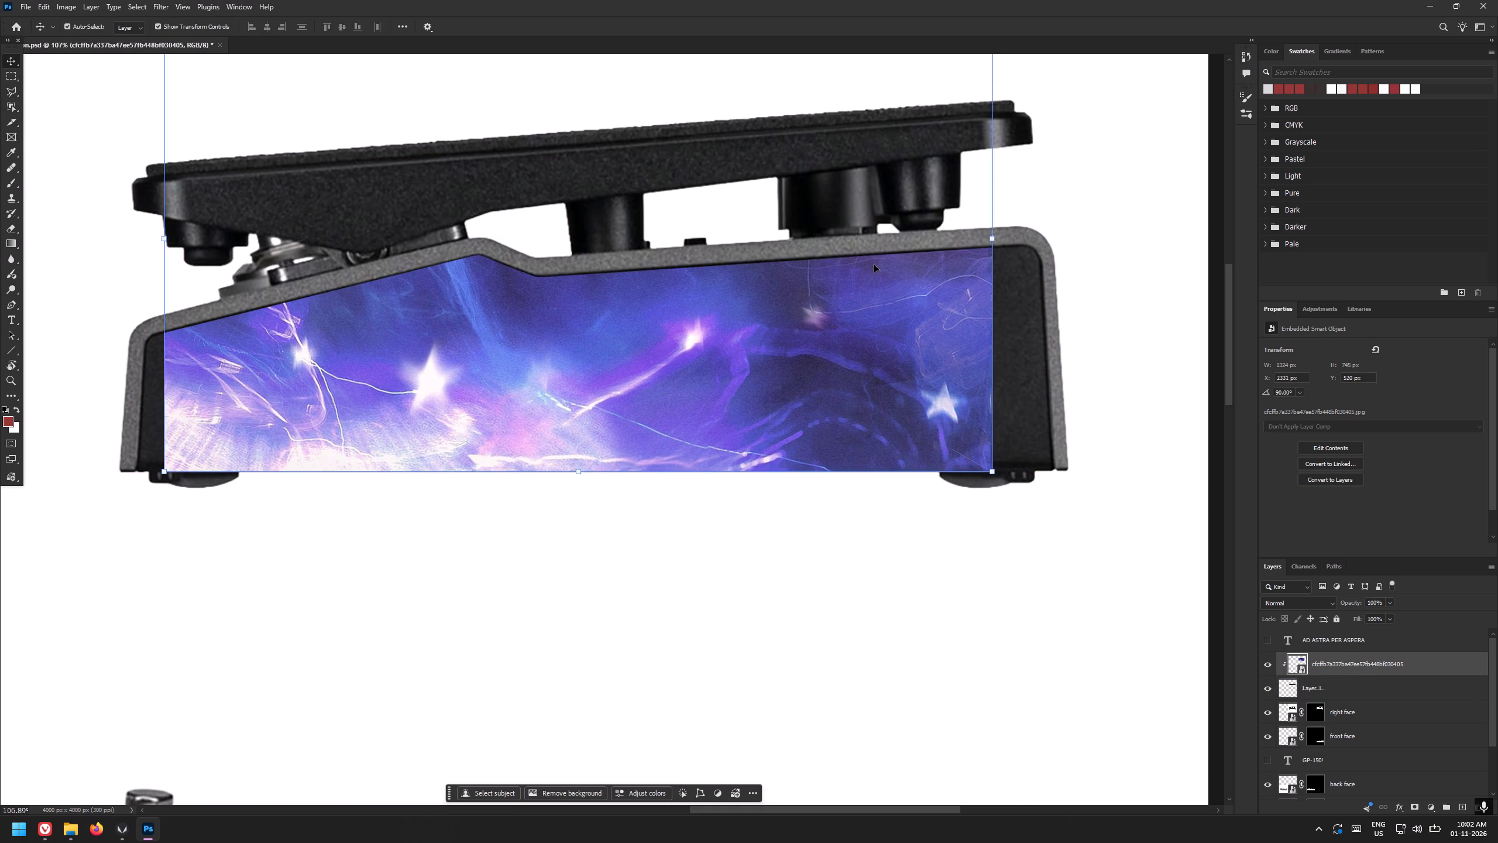
pyautogui.moveTo(989, 241); pyautogui.dragTo(1060, 248)
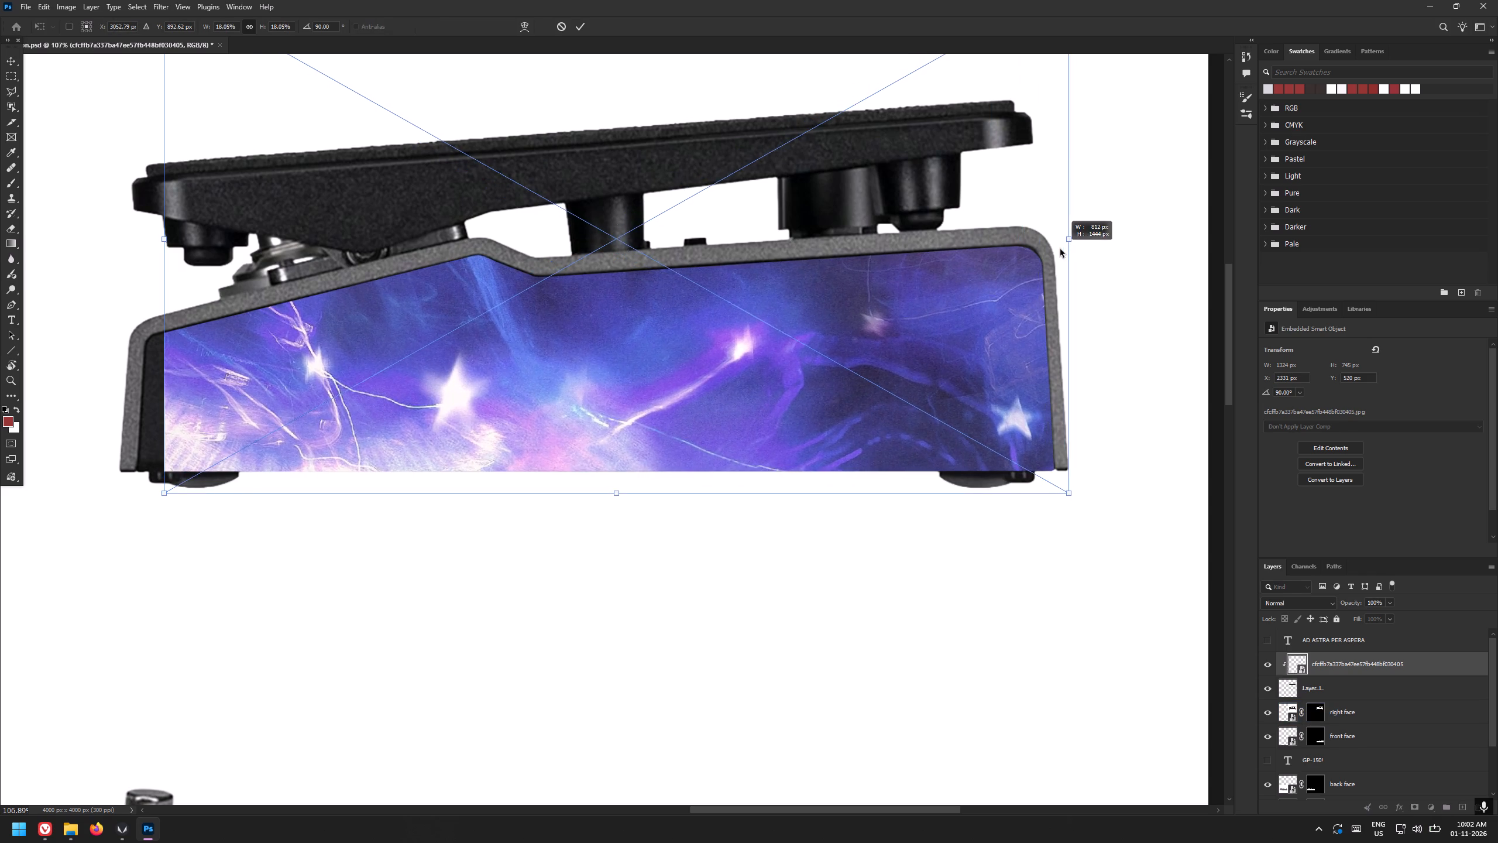
pyautogui.moveTo(1060, 248); pyautogui.dragTo(1059, 248)
pyautogui.moveTo(815, 270); pyautogui.dragTo(816, 252)
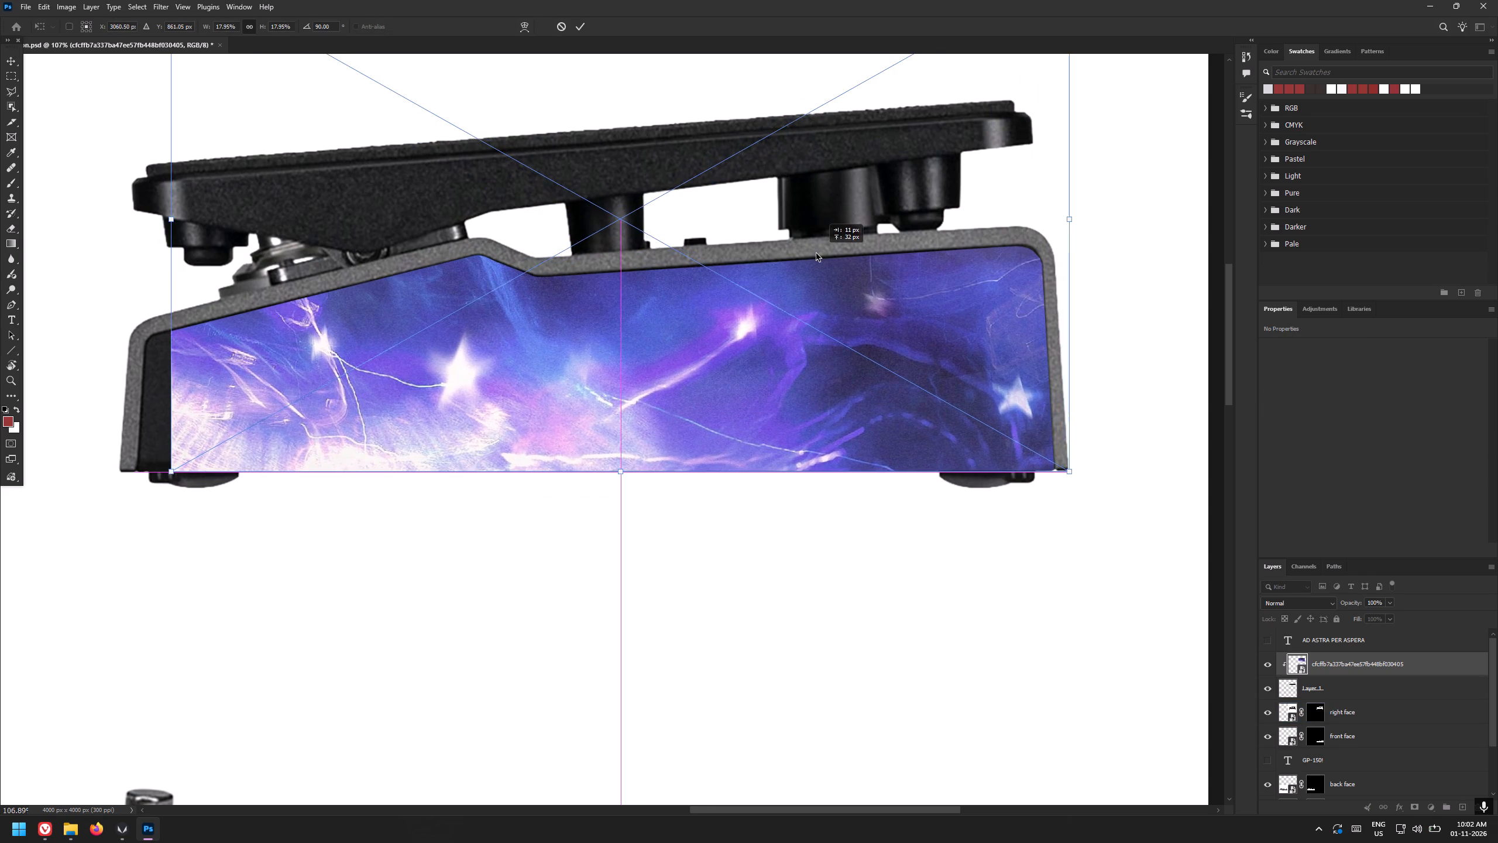
pyautogui.moveTo(816, 252); pyautogui.dragTo(800, 253)
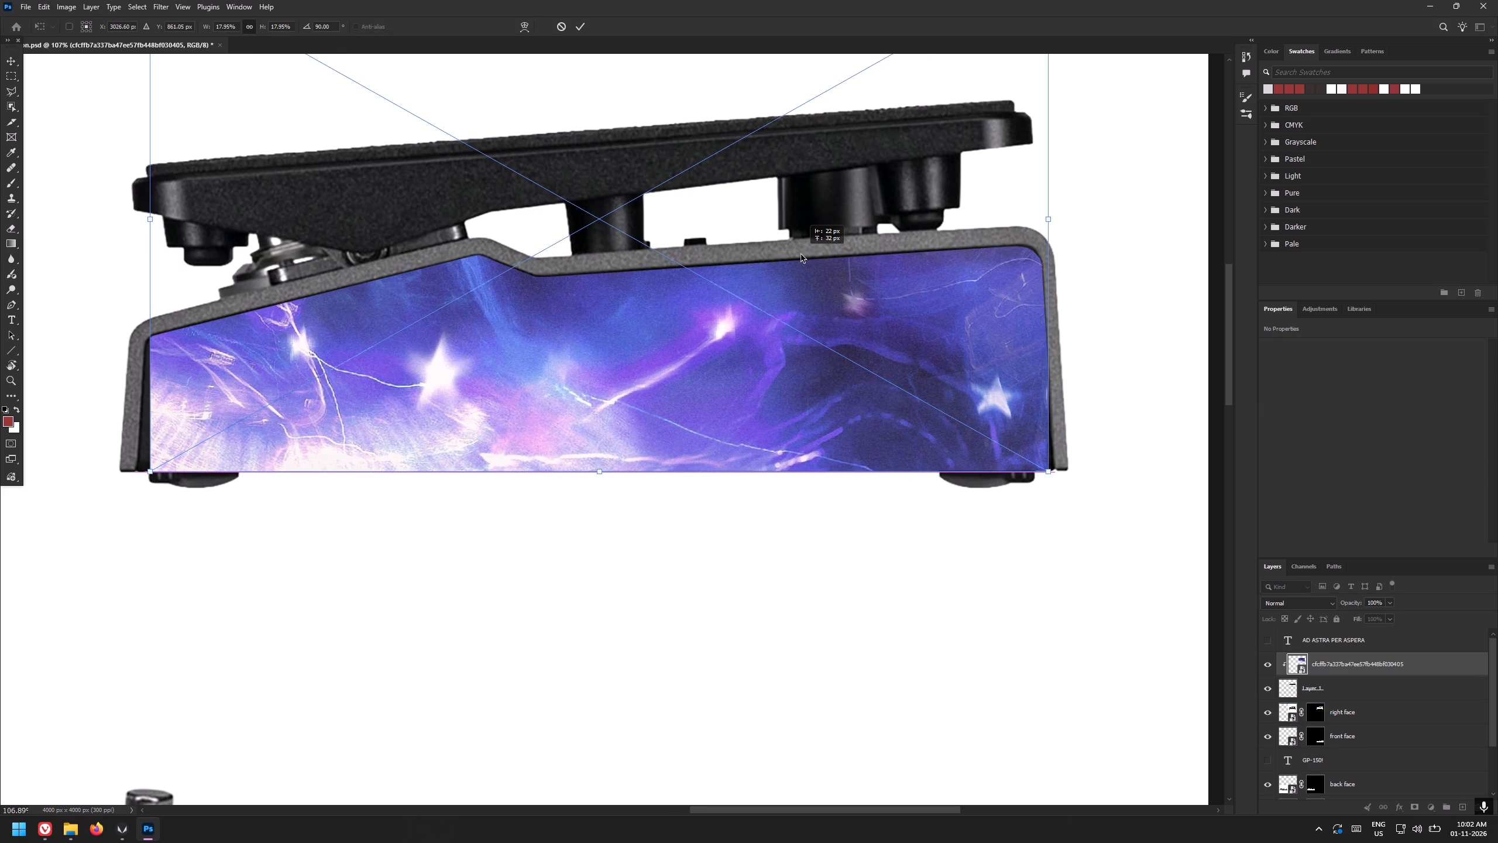
pyautogui.moveTo(800, 253); pyautogui.dragTo(798, 253)
pyautogui.moveTo(1046, 218); pyautogui.dragTo(1063, 221)
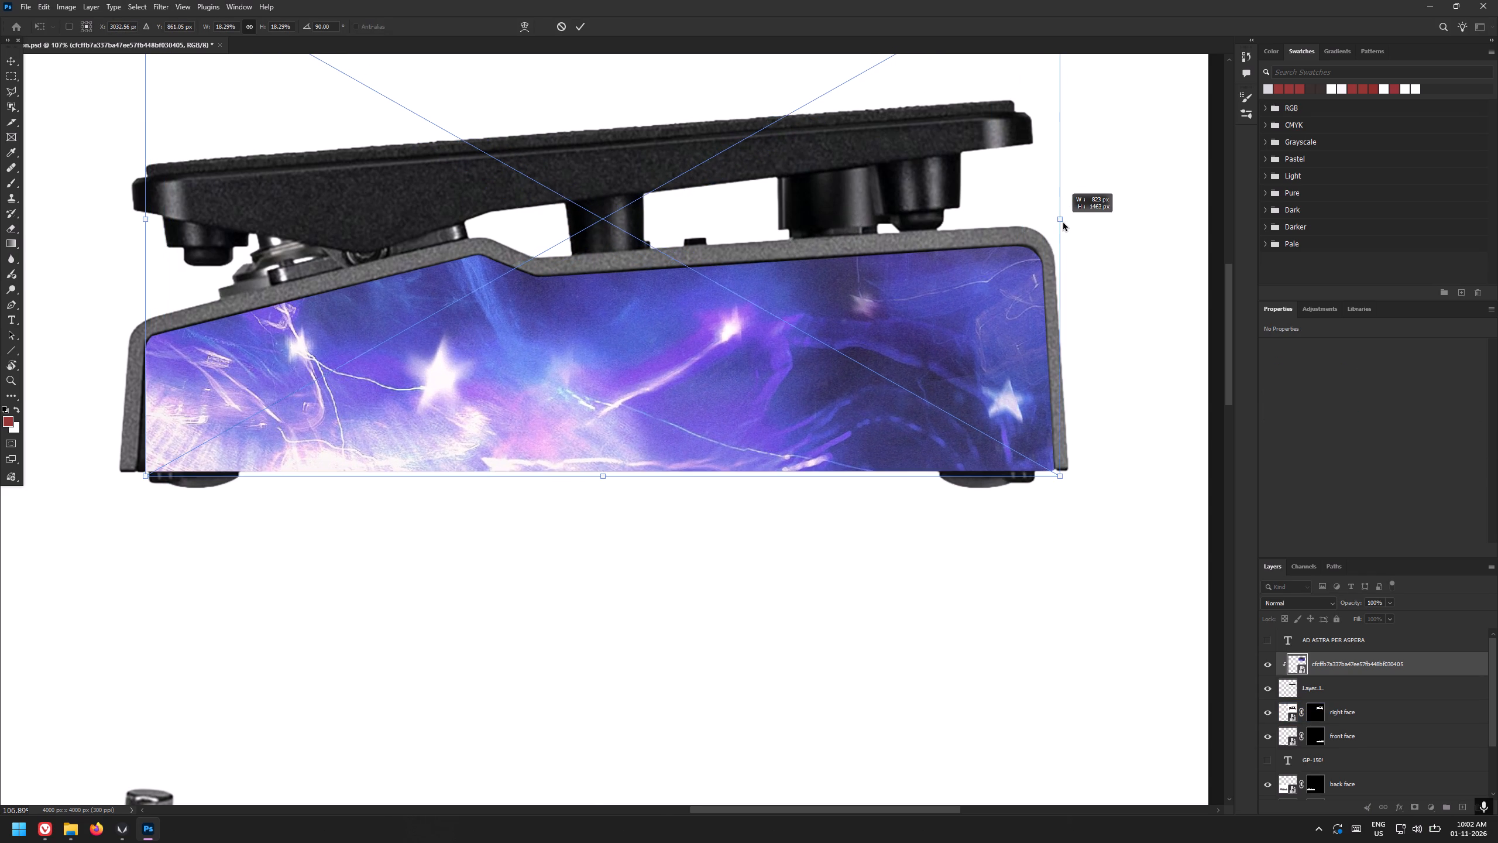
pyautogui.moveTo(1063, 221); pyautogui.dragTo(1060, 221)
pyautogui.moveTo(145, 210); pyautogui.dragTo(133, 210)
pyautogui.moveTo(444, 353); pyautogui.dragTo(446, 347)
pyautogui.click(860, 661)
pyautogui.click(985, 551)
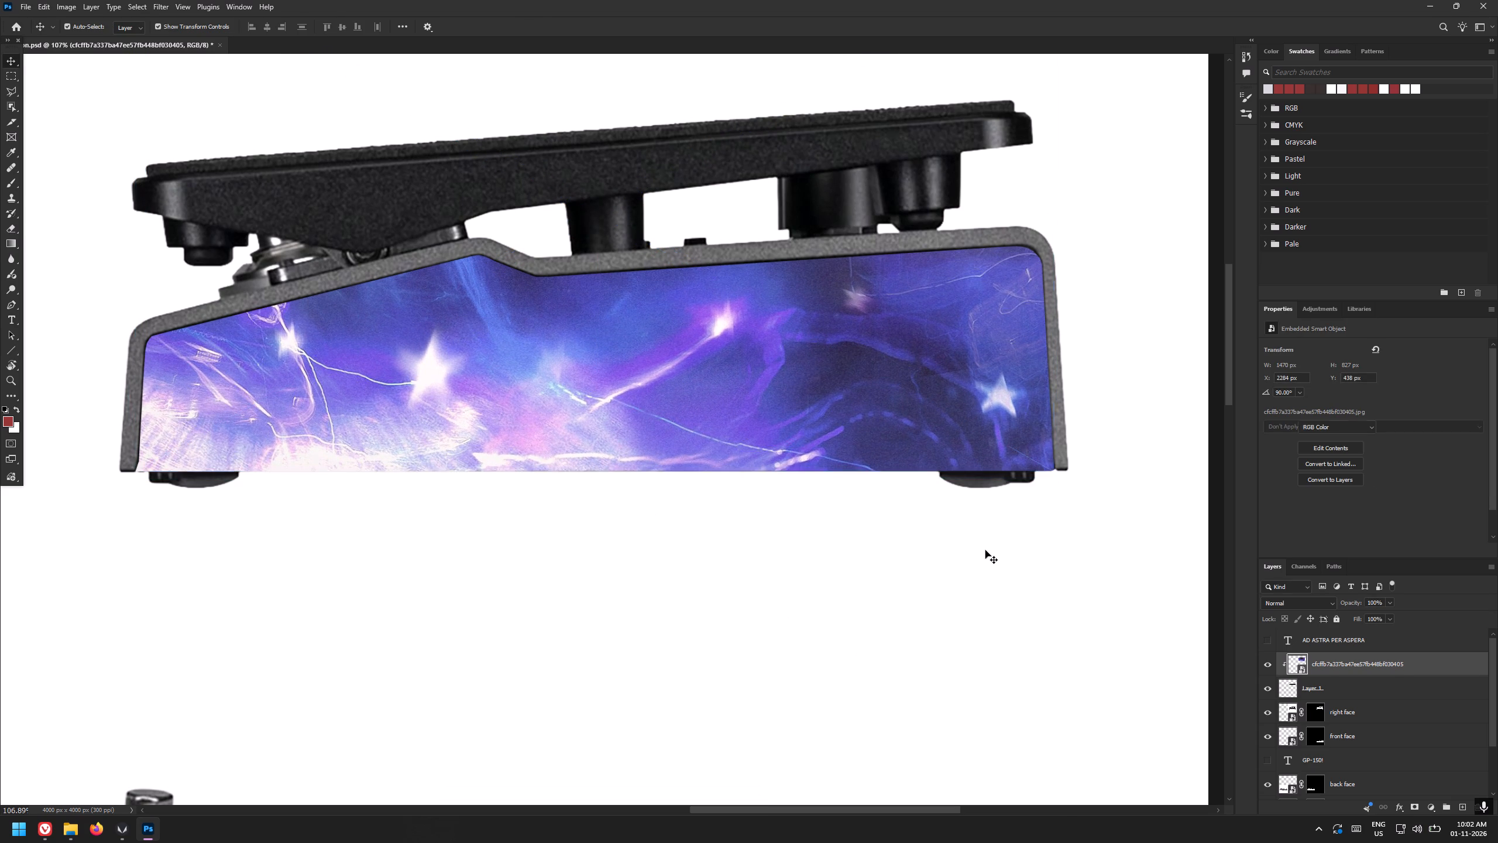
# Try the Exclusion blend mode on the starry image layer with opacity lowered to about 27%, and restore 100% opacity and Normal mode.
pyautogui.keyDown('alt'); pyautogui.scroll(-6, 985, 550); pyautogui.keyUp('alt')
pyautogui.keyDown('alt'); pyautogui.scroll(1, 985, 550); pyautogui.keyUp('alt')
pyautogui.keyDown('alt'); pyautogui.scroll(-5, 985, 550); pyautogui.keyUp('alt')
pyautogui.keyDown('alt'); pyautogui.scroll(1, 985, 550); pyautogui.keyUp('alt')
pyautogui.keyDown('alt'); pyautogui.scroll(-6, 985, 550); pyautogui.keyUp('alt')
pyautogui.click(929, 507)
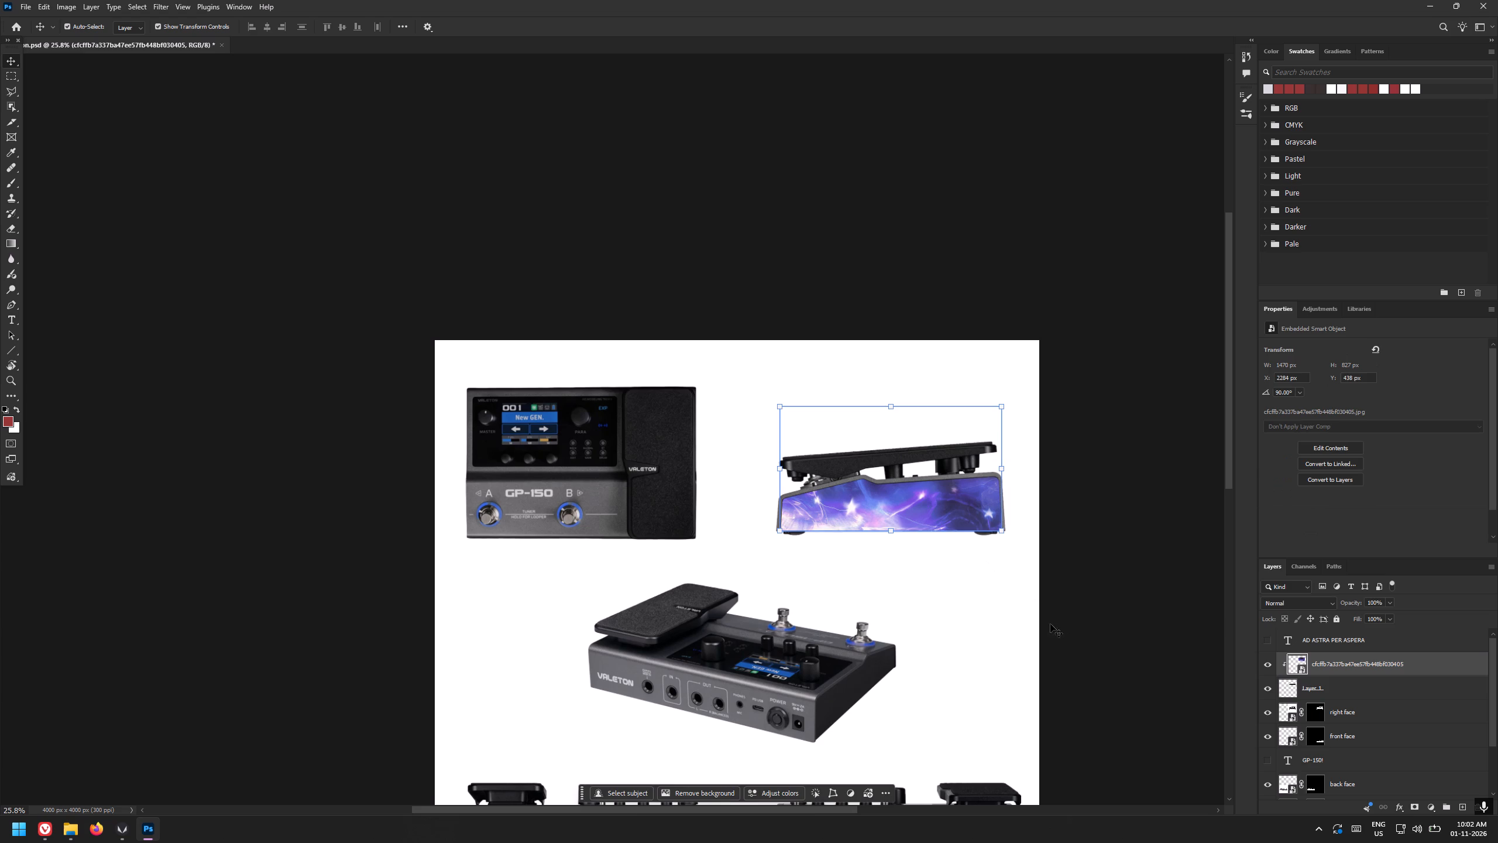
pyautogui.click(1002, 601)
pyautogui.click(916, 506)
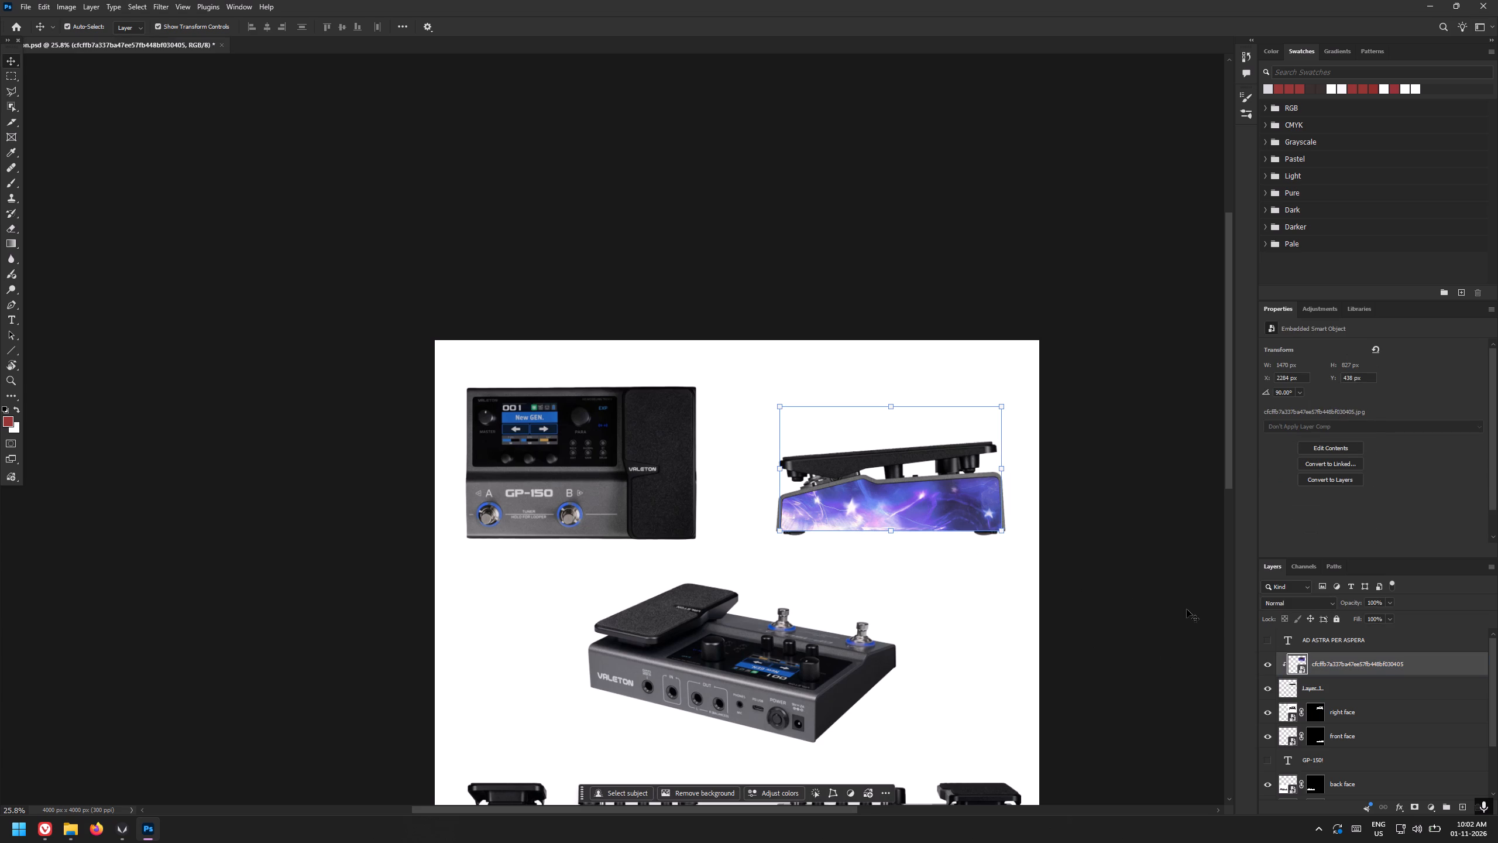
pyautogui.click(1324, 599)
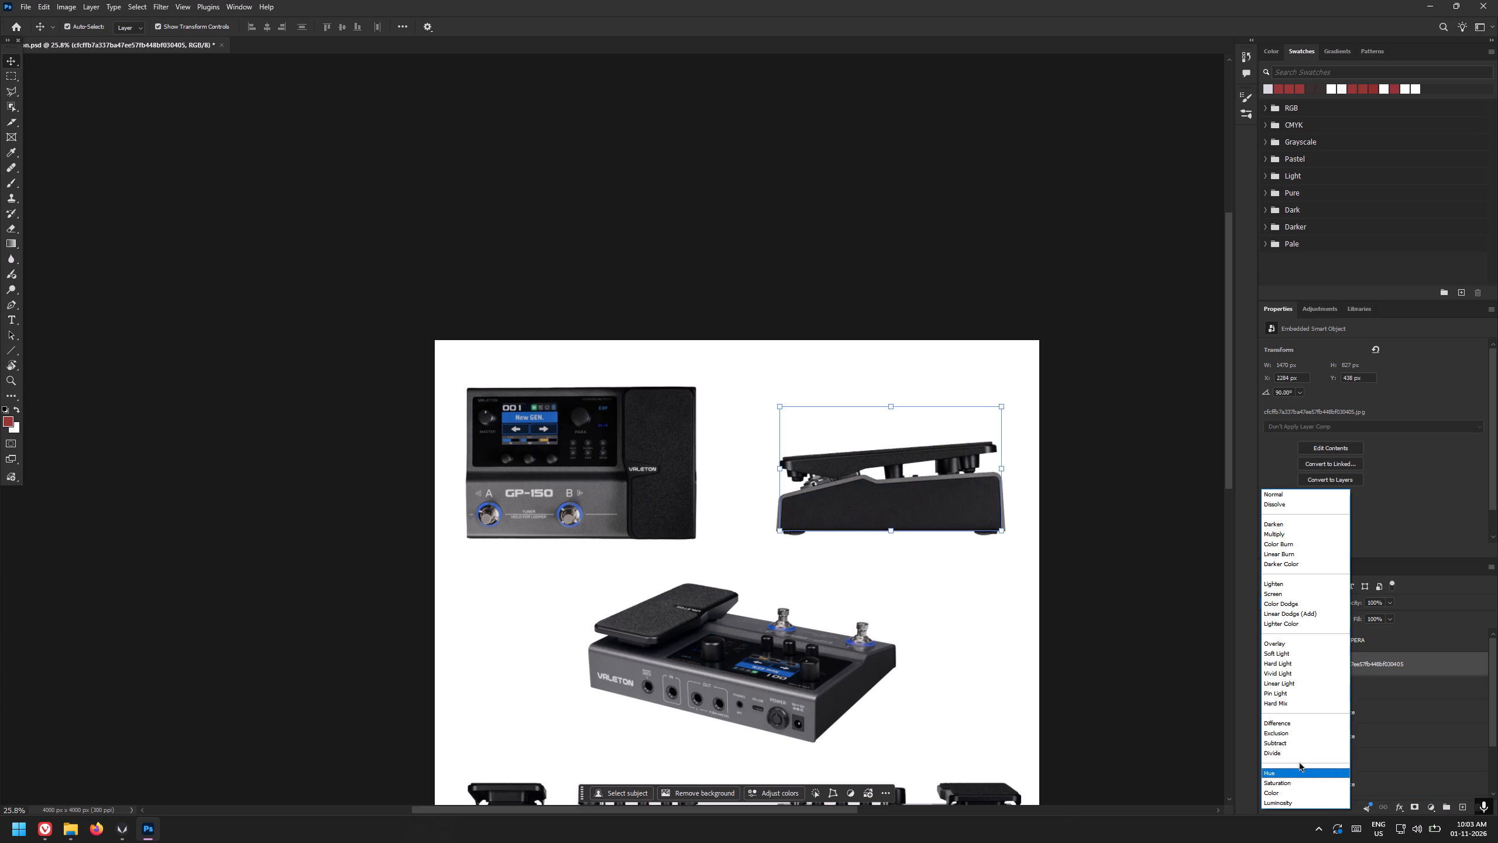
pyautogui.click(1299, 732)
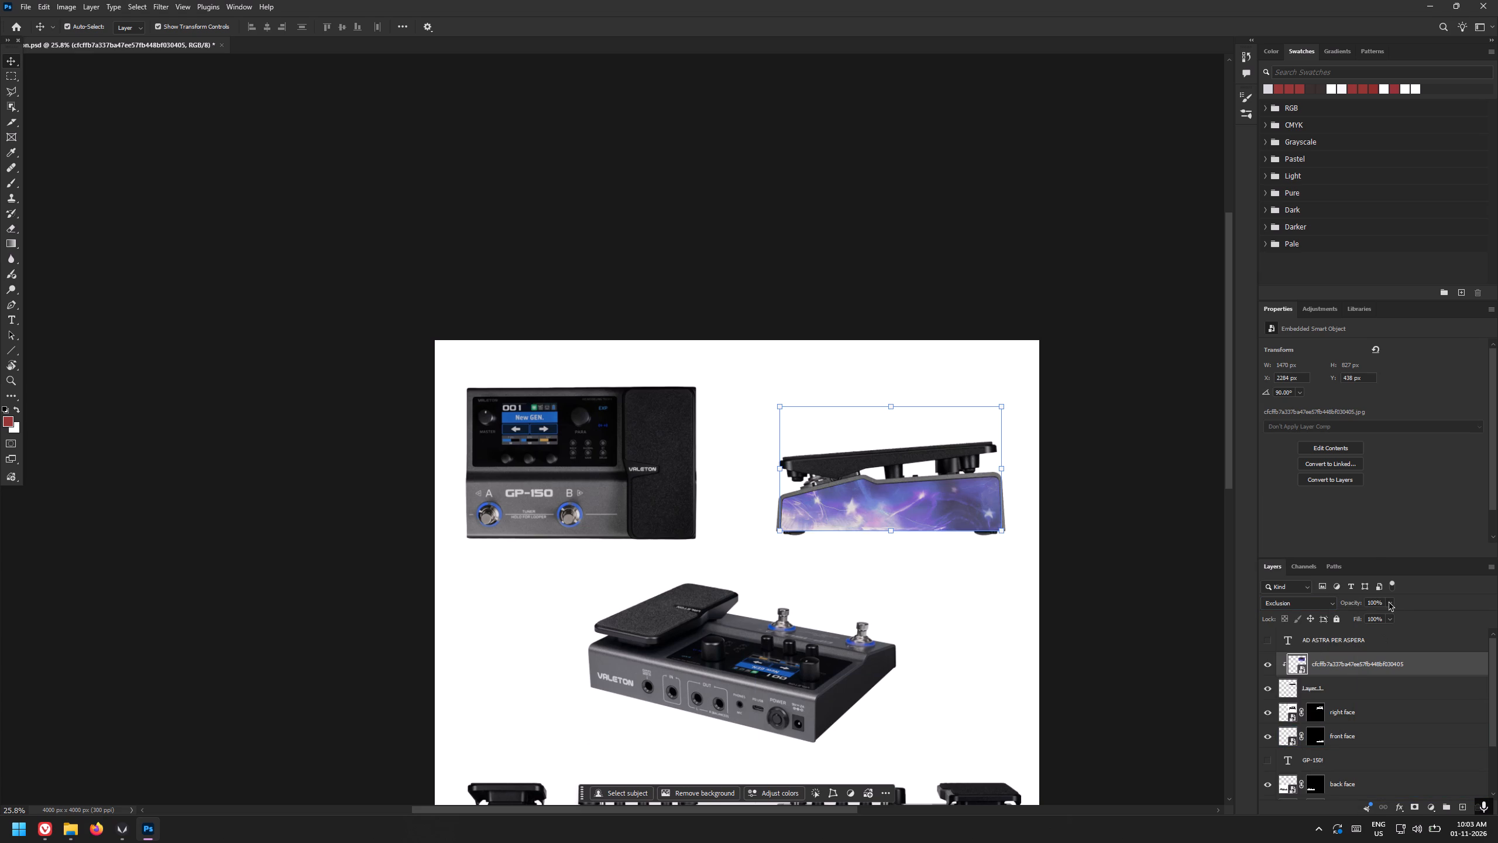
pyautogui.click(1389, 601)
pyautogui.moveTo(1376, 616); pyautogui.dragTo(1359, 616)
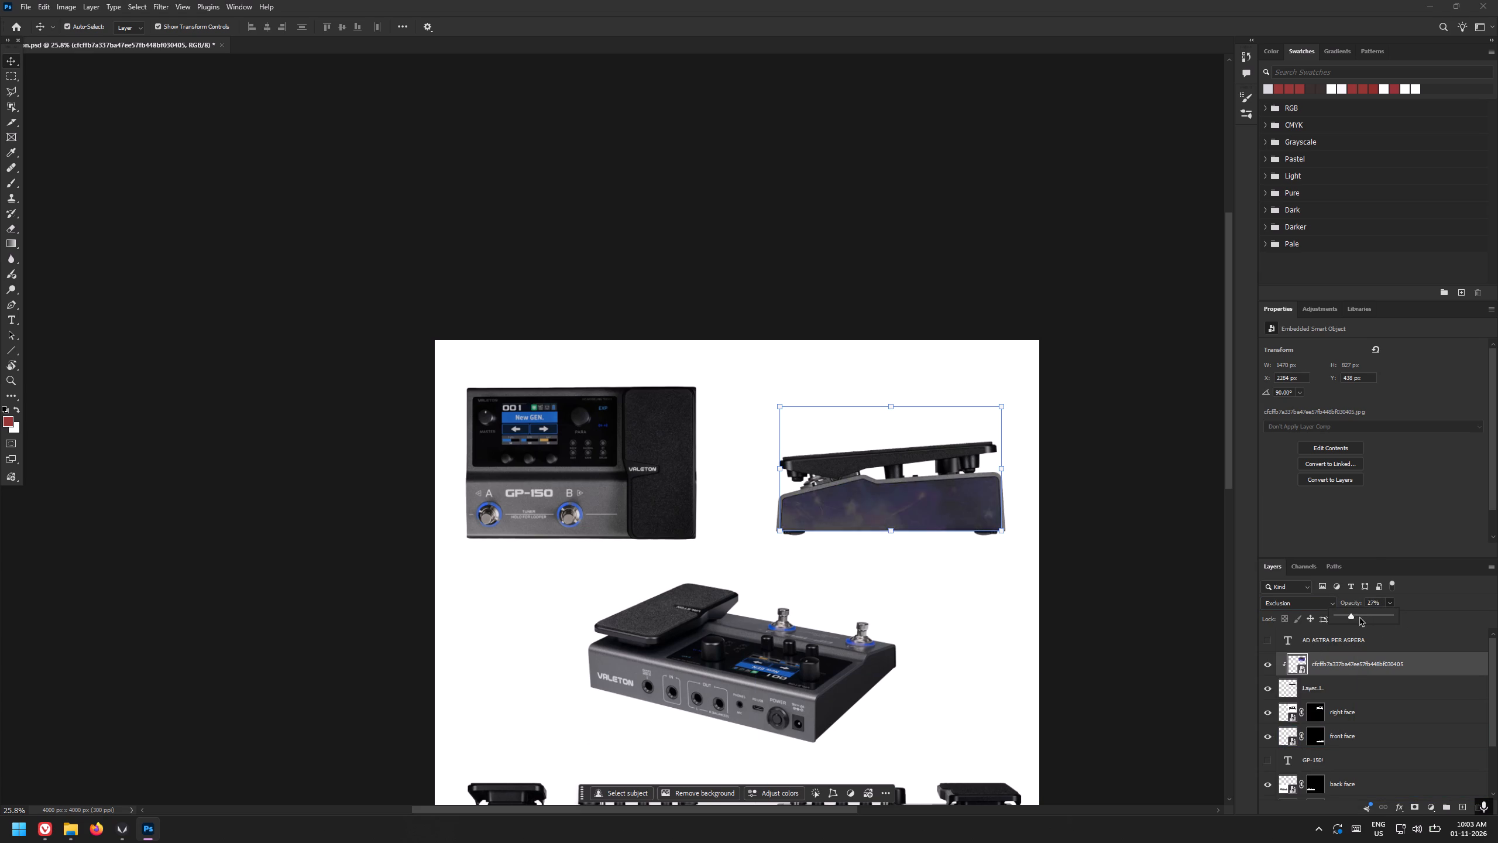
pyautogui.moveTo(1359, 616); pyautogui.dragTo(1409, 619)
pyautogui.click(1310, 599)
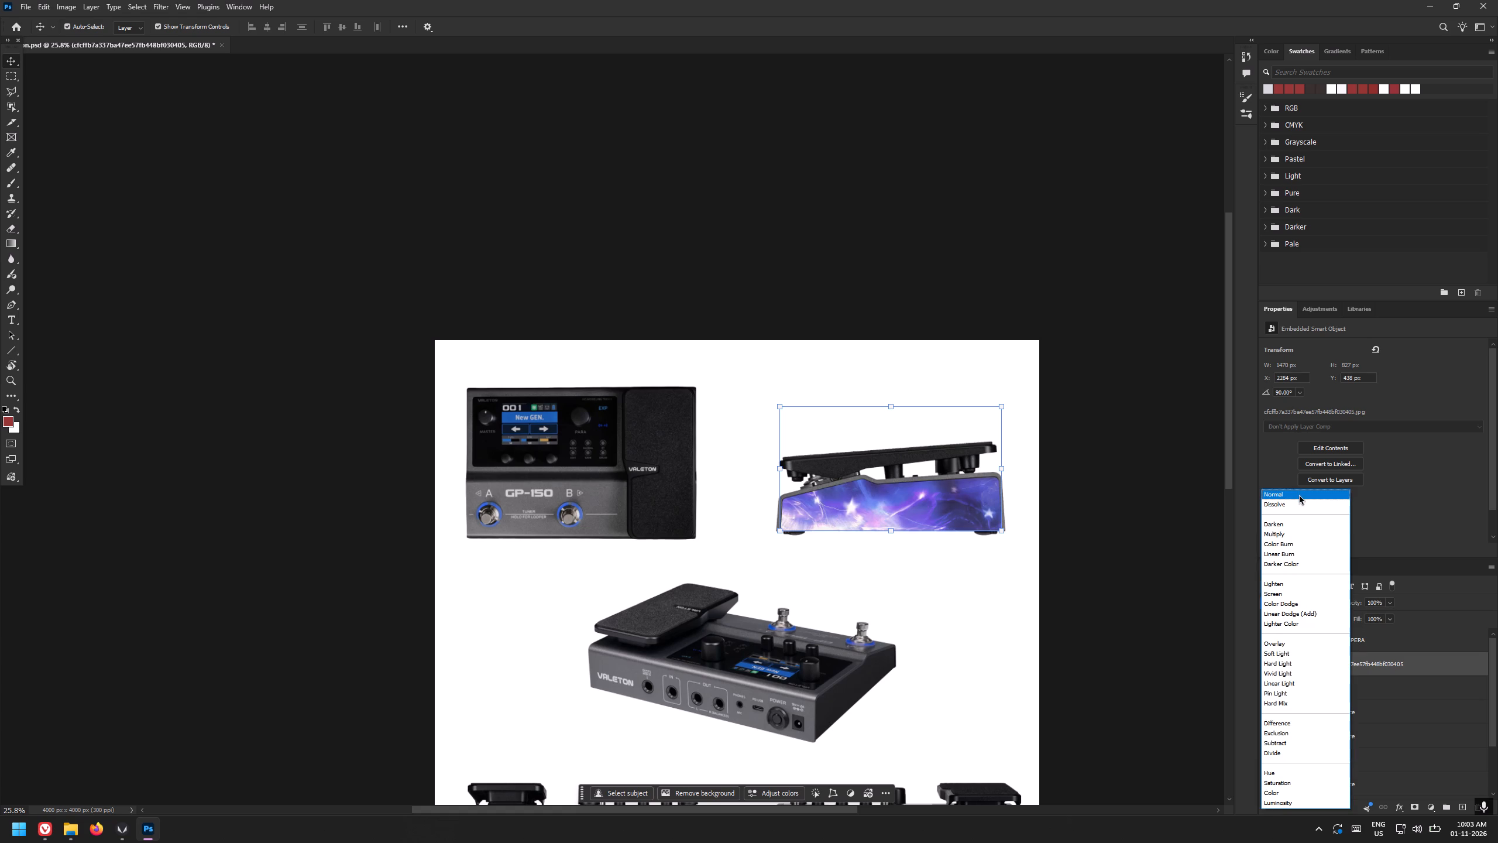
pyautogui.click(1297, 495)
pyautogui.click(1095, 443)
# Set the starry image layer's blend mode to Screen.
pyautogui.scroll(-19, 1095, 443)
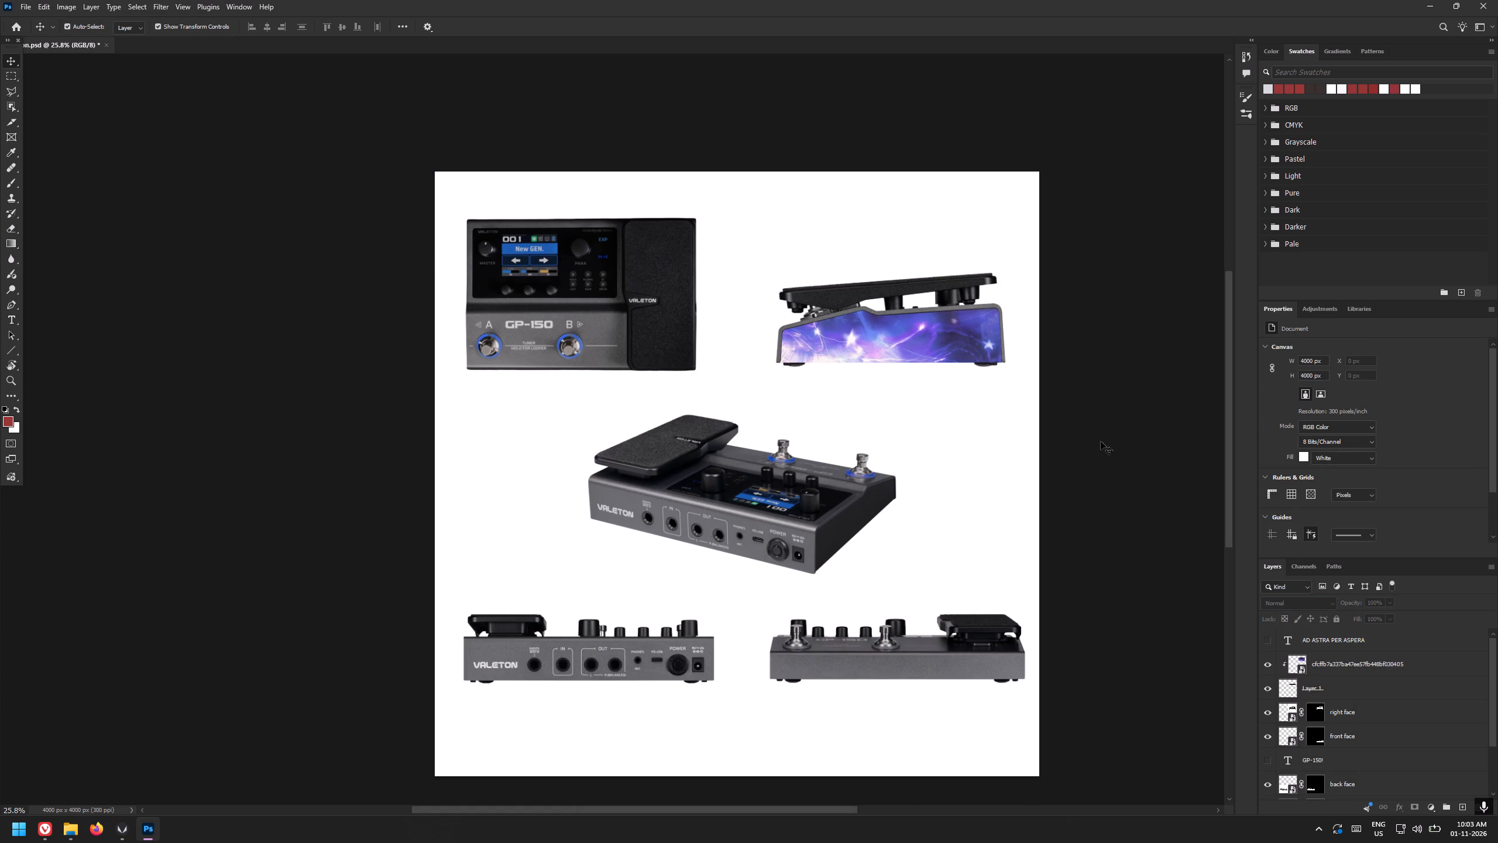
pyautogui.click(893, 285)
pyautogui.click(925, 344)
pyautogui.click(1328, 604)
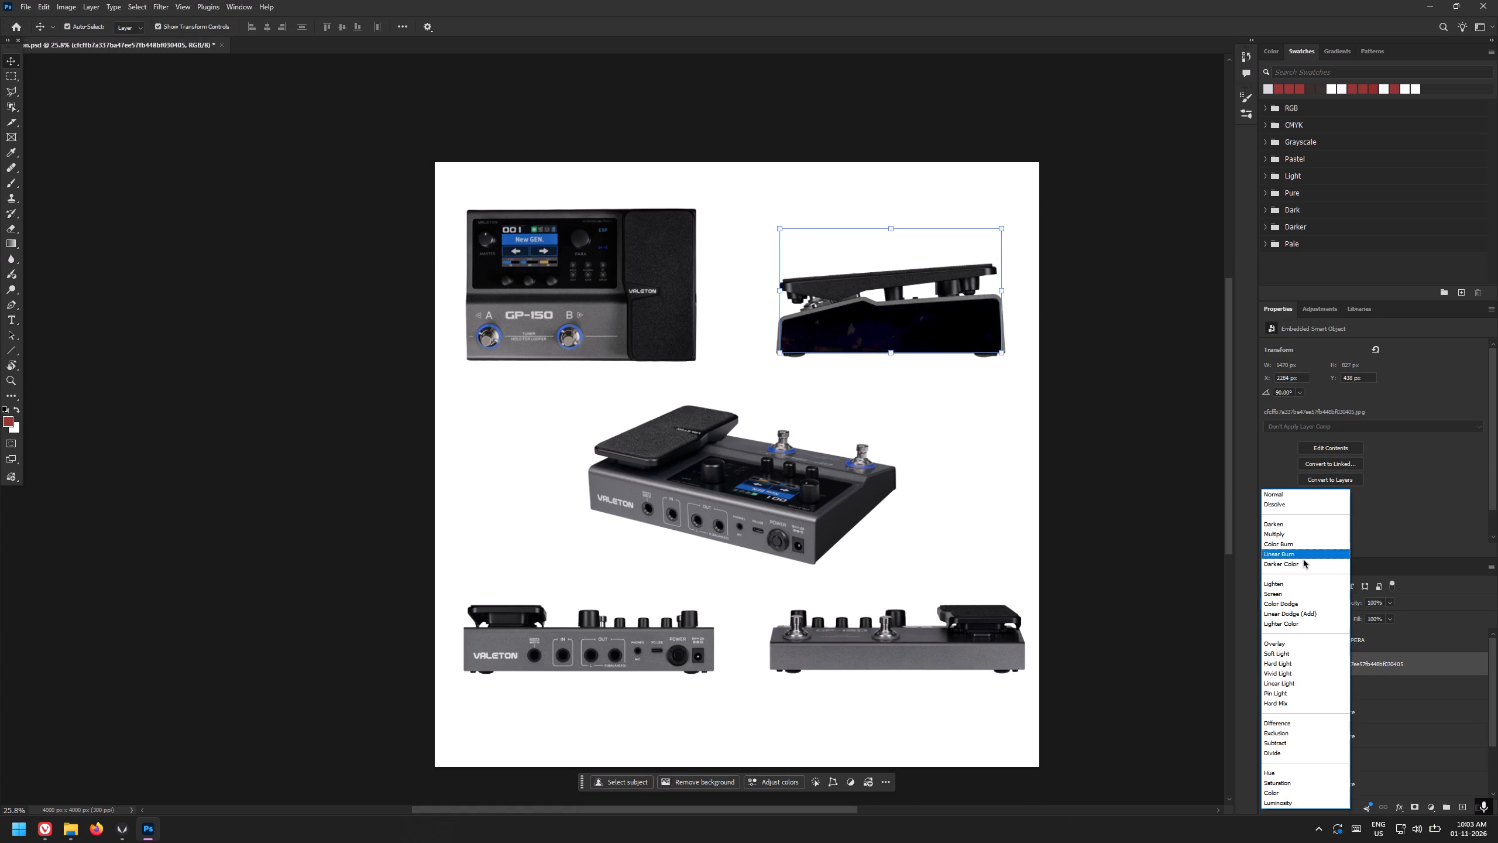
pyautogui.click(1312, 597)
pyautogui.click(1187, 522)
pyautogui.click(929, 337)
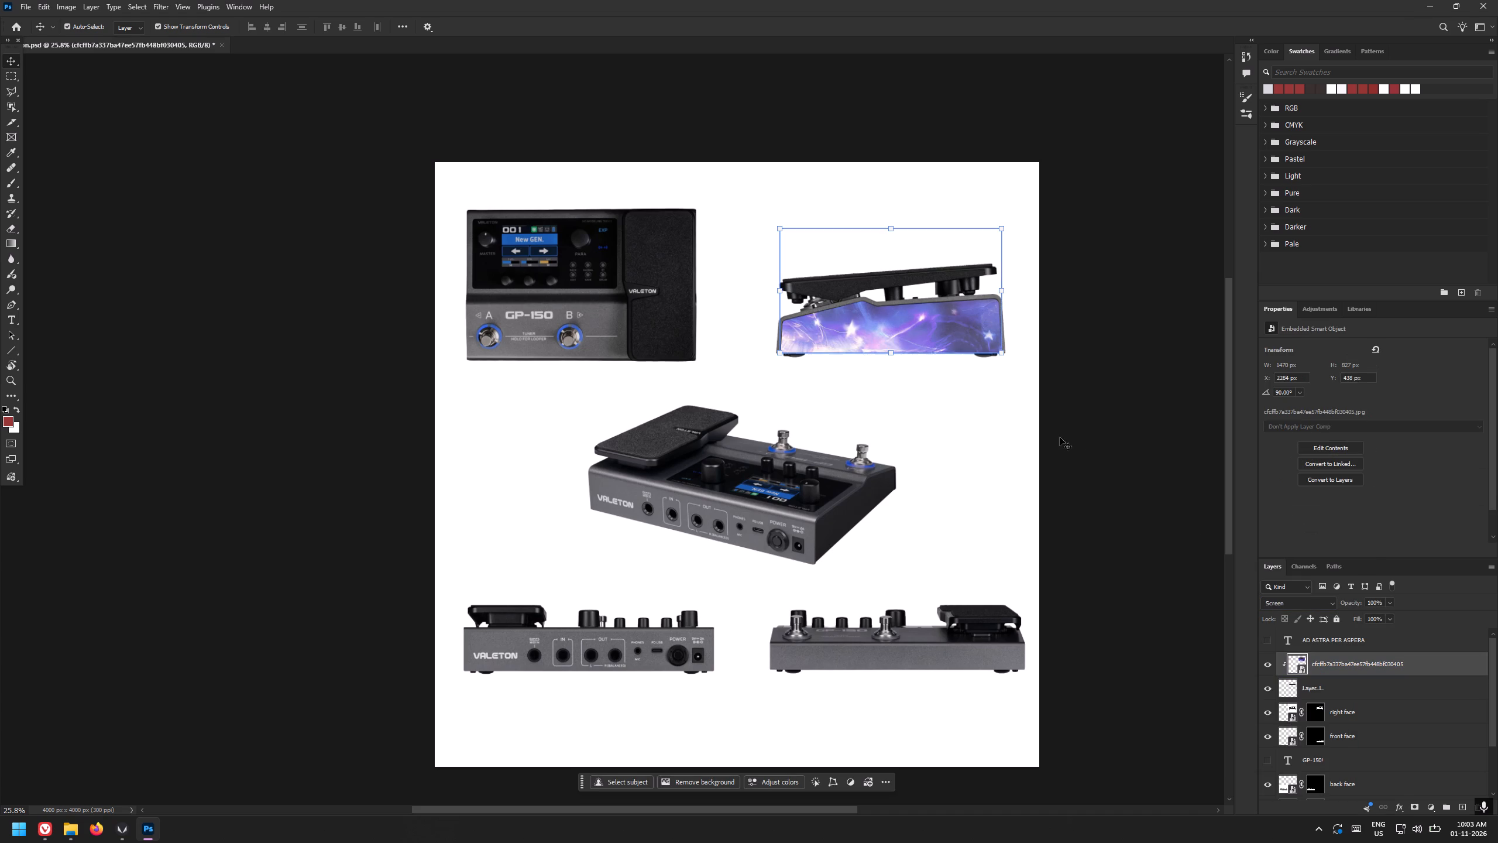
pyautogui.click(1143, 437)
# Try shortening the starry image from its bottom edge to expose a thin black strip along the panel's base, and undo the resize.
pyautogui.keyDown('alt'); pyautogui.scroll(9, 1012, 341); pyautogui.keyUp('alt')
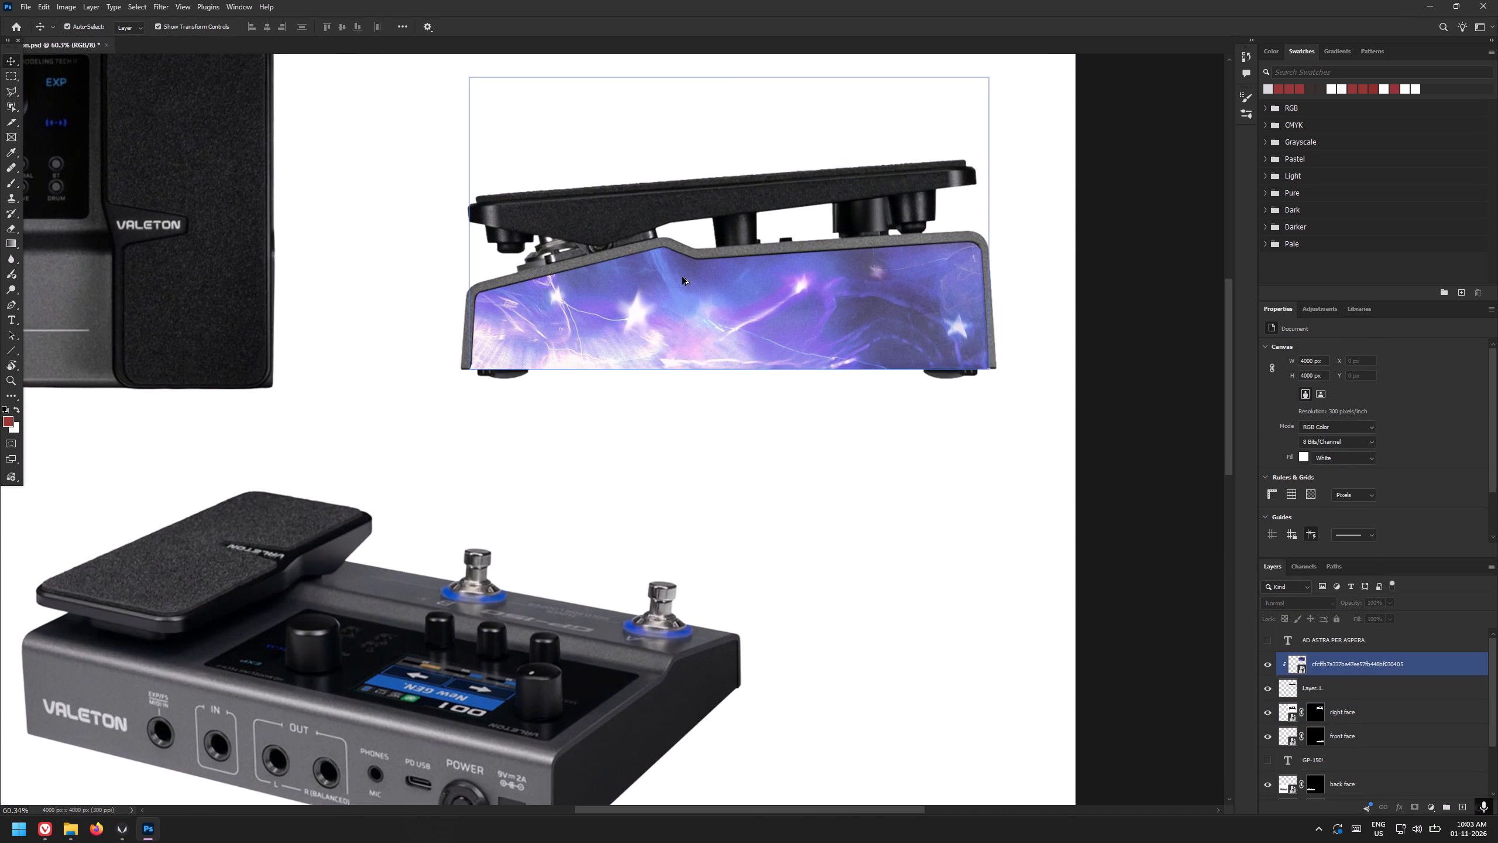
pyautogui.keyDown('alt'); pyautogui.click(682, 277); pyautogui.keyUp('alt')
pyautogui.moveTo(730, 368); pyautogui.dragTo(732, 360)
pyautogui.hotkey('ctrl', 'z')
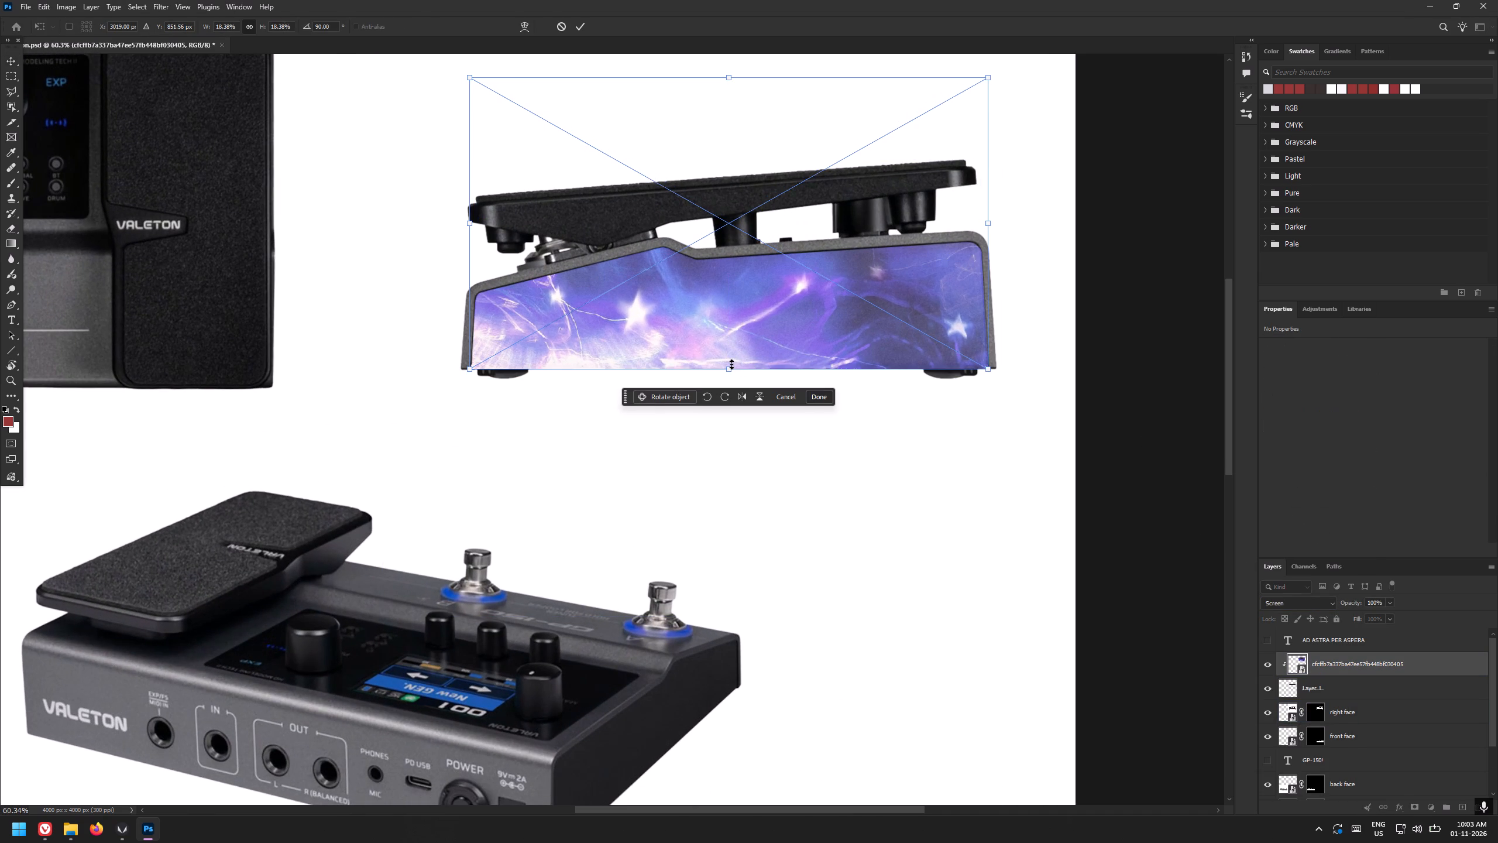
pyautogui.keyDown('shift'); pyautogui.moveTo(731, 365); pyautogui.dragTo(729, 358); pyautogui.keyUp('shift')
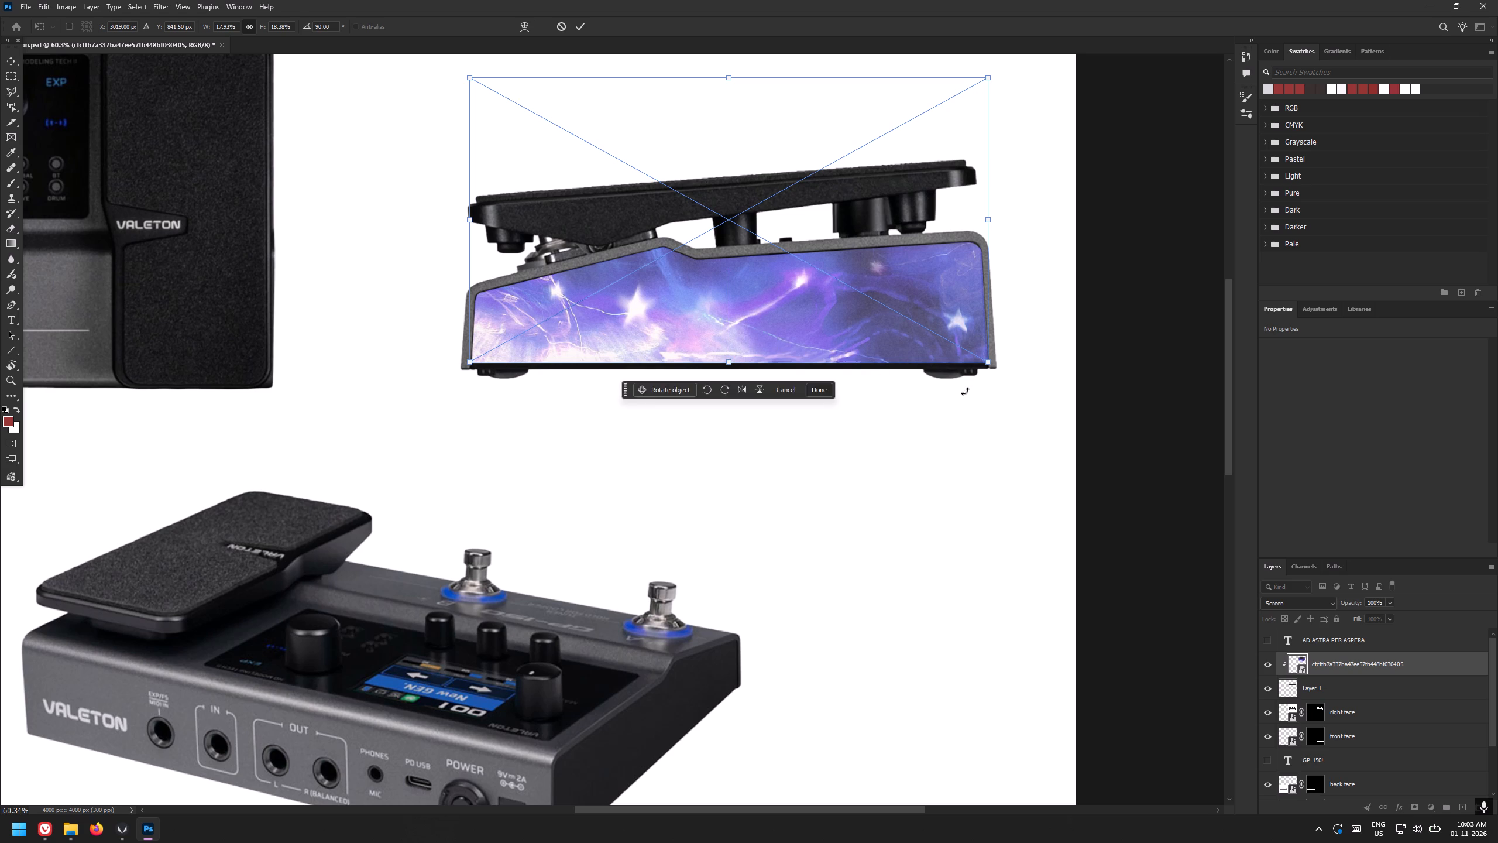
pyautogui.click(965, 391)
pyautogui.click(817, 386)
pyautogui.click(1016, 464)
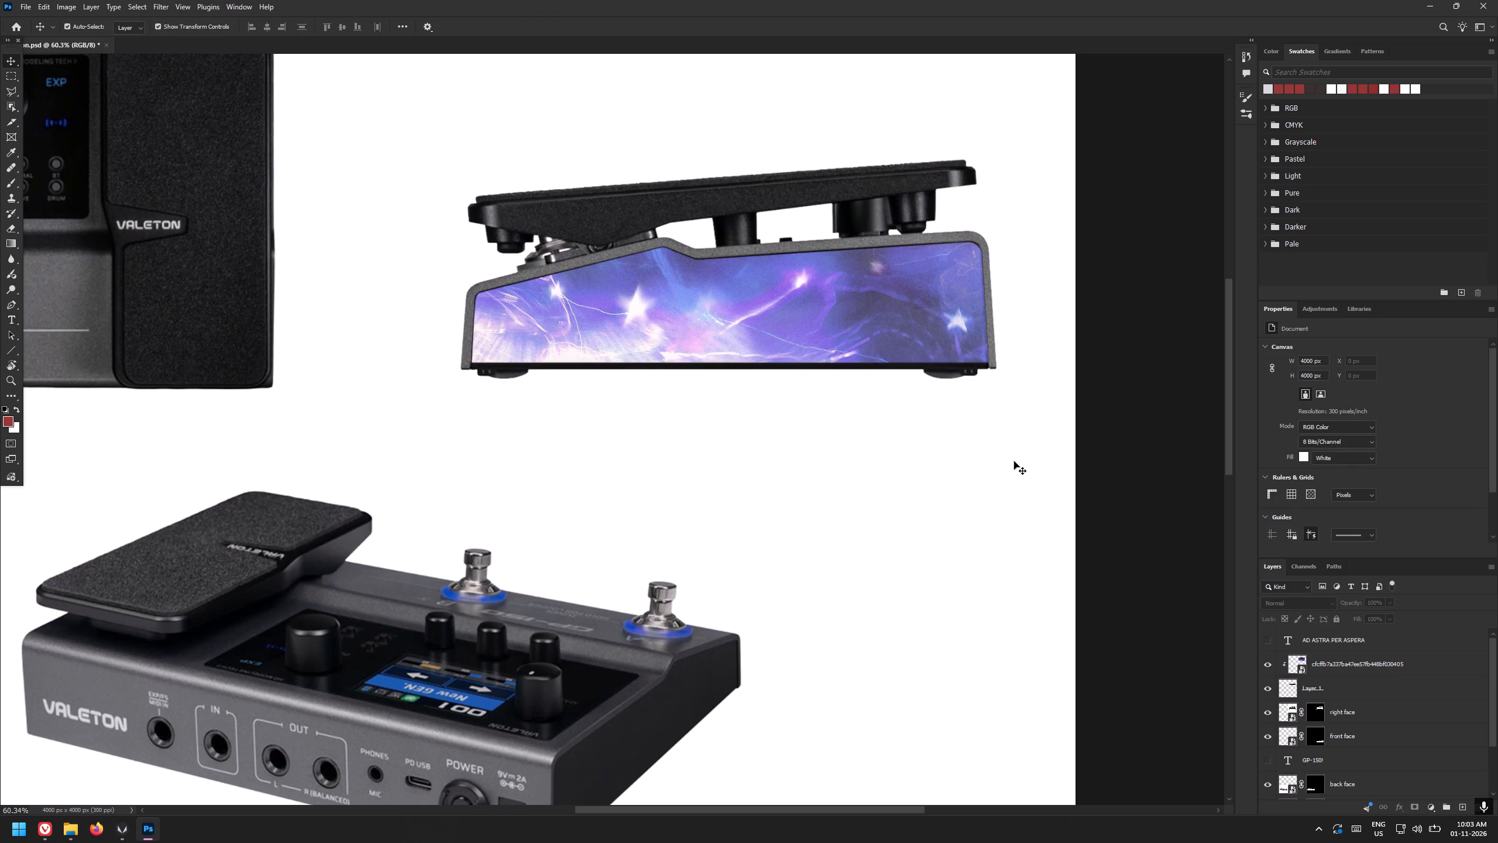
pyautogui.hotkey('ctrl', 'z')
# Rasterize the starry image layer for the Eraser tool and resize the eraser to a large soft brush.
pyautogui.click(829, 321)
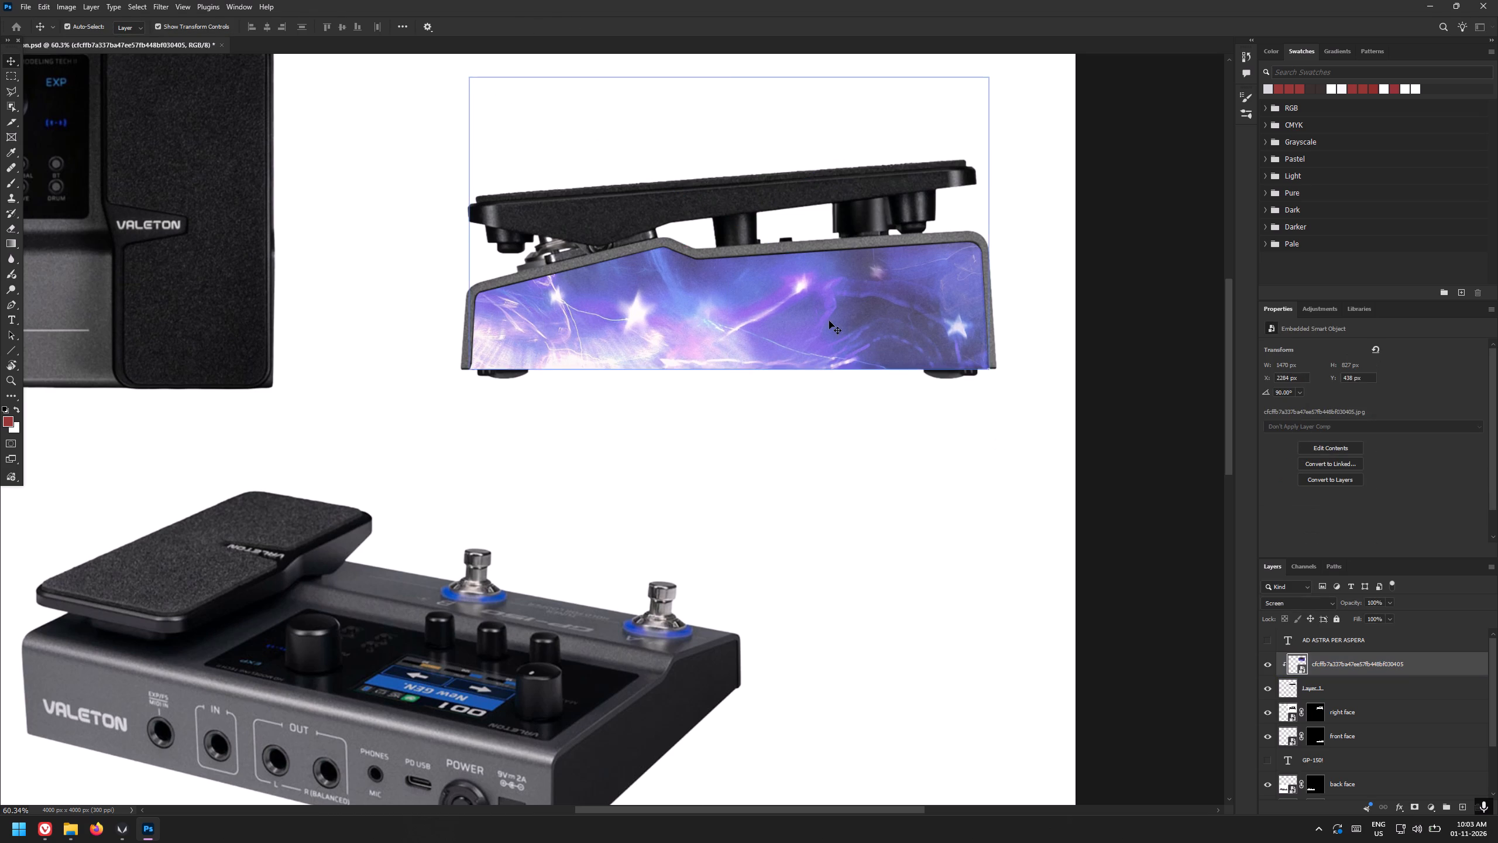
pyautogui.click(9, 231)
pyautogui.click(545, 361)
pyautogui.click(706, 301)
pyautogui.keyDown('alt'); pyautogui.moveTo(510, 373); pyautogui.dragTo(597, 385, button='right'); pyautogui.keyUp('alt')
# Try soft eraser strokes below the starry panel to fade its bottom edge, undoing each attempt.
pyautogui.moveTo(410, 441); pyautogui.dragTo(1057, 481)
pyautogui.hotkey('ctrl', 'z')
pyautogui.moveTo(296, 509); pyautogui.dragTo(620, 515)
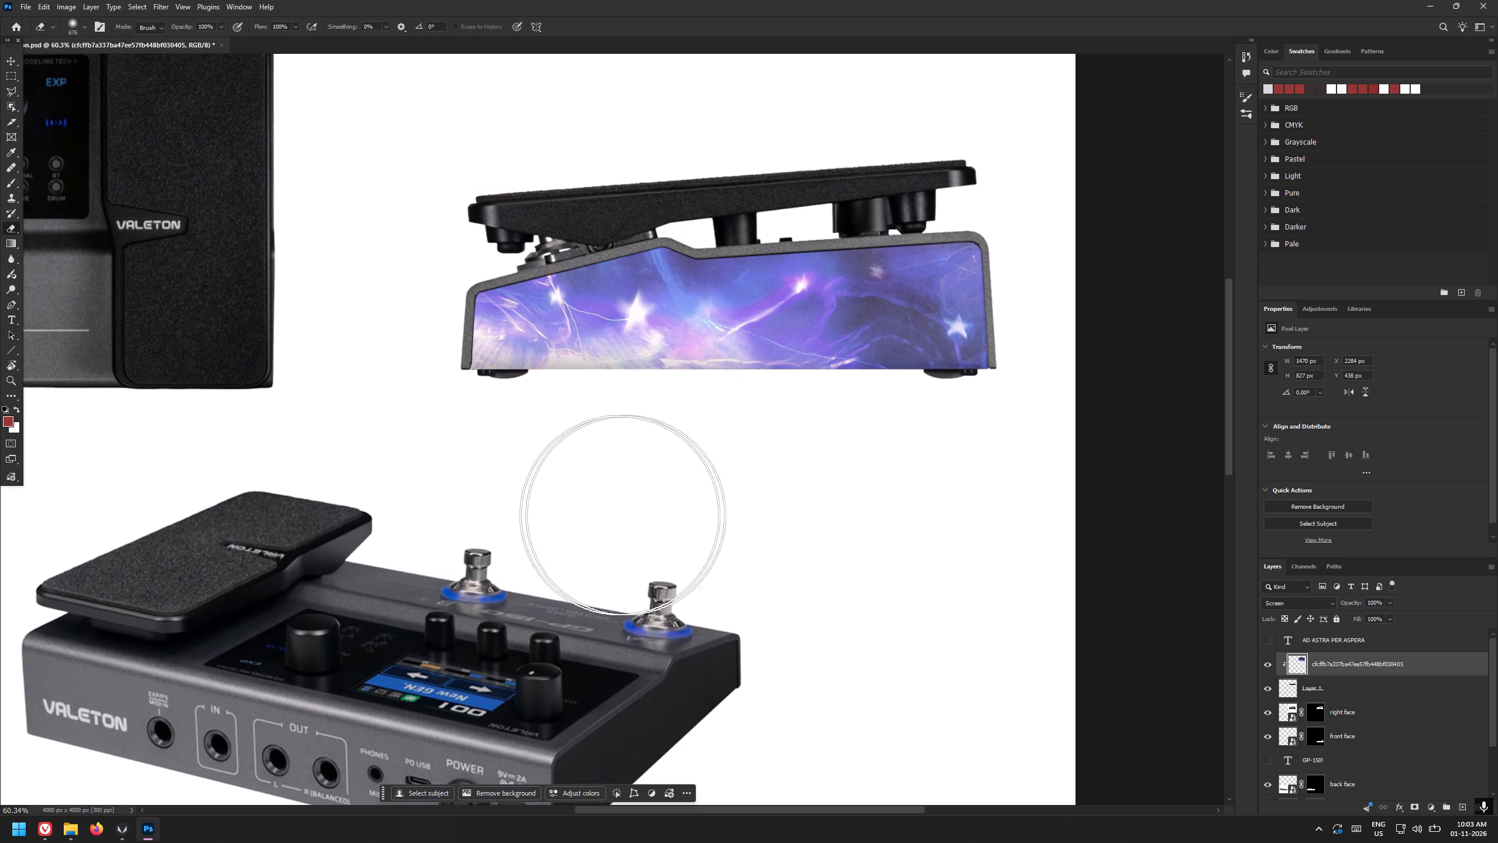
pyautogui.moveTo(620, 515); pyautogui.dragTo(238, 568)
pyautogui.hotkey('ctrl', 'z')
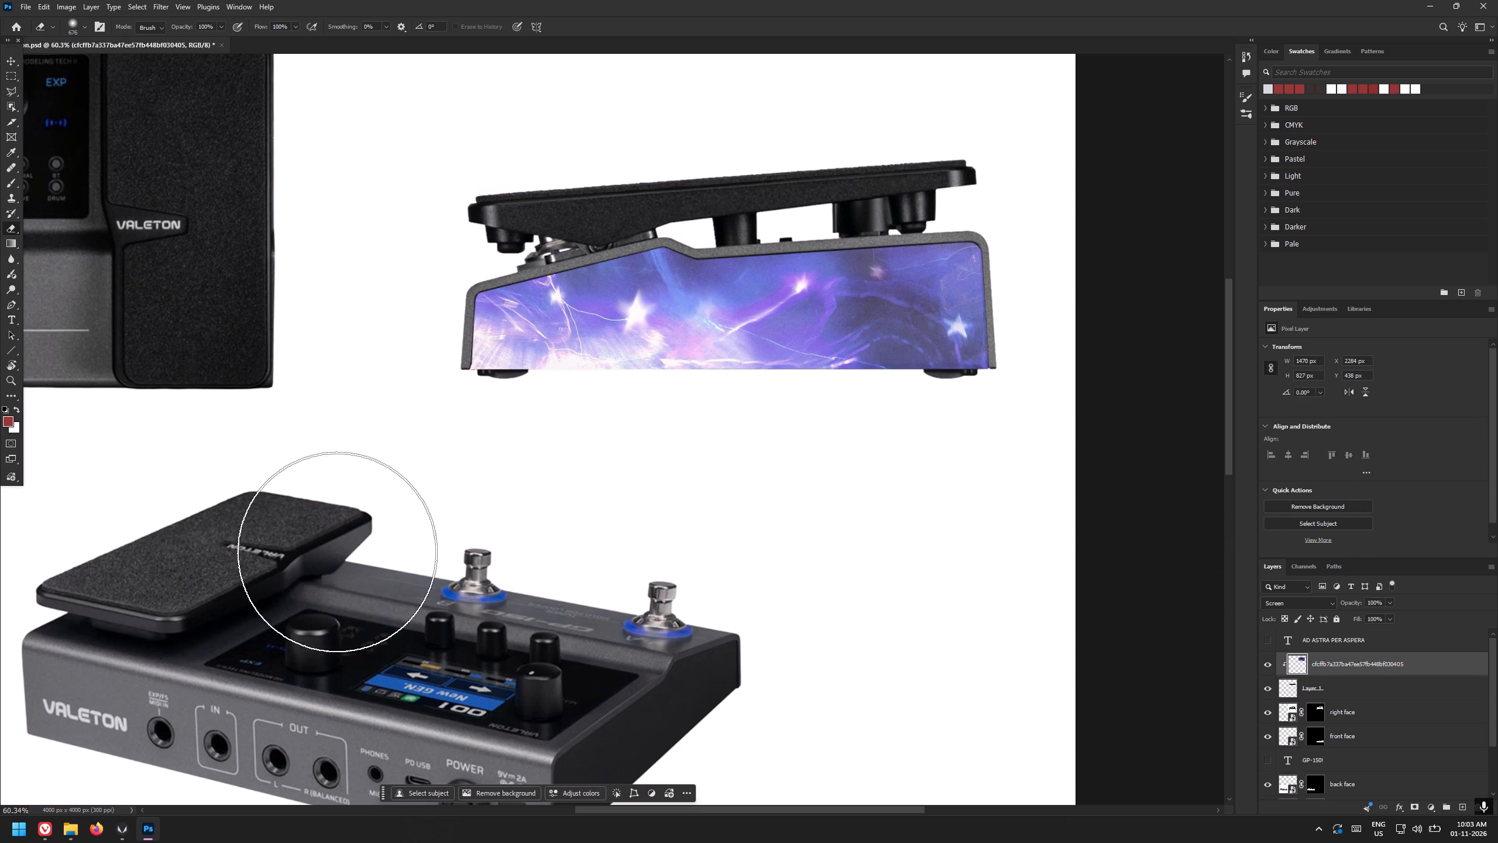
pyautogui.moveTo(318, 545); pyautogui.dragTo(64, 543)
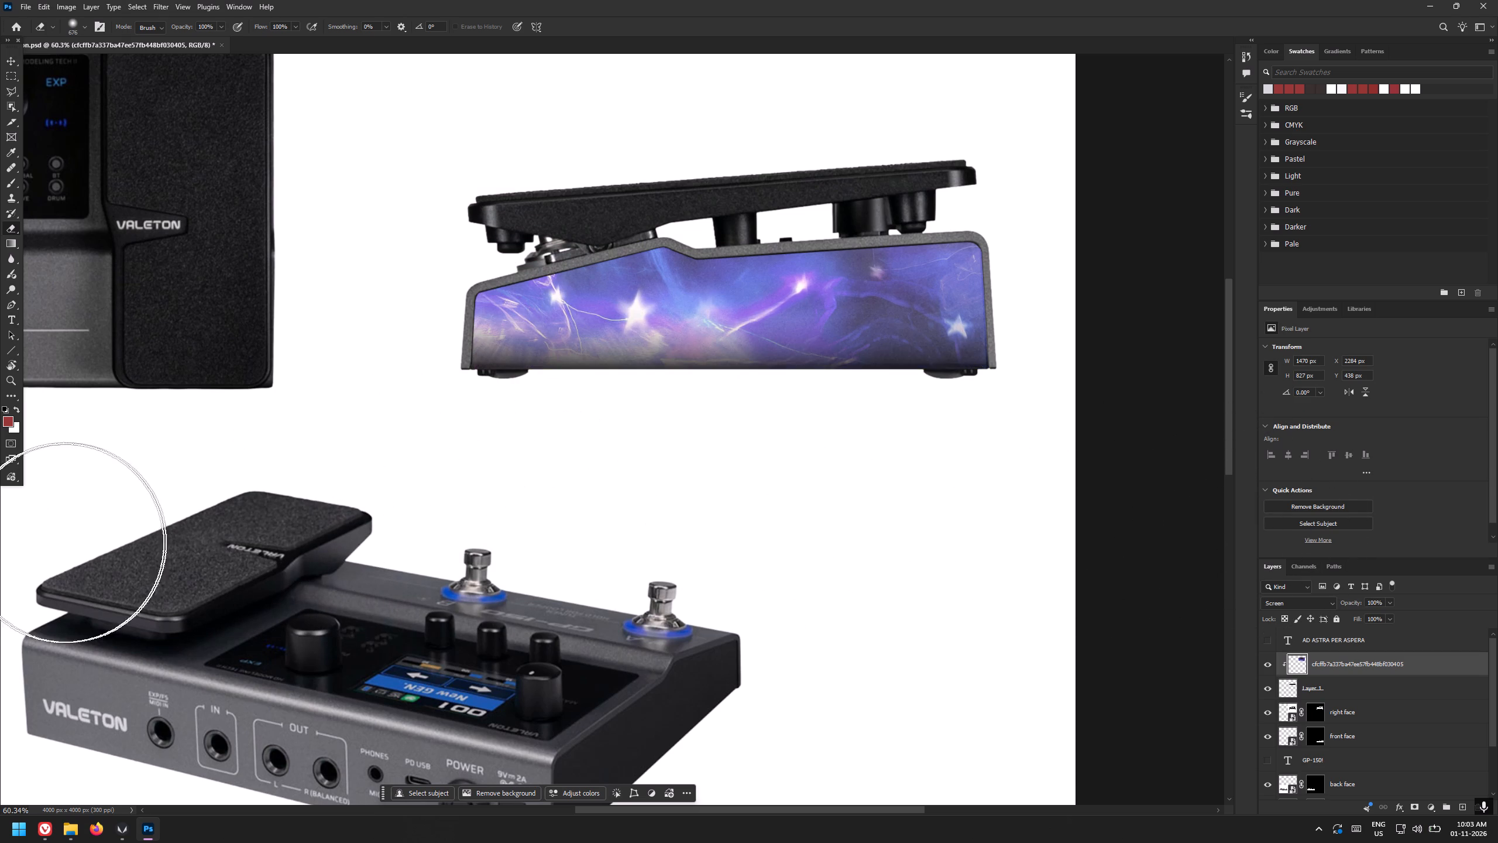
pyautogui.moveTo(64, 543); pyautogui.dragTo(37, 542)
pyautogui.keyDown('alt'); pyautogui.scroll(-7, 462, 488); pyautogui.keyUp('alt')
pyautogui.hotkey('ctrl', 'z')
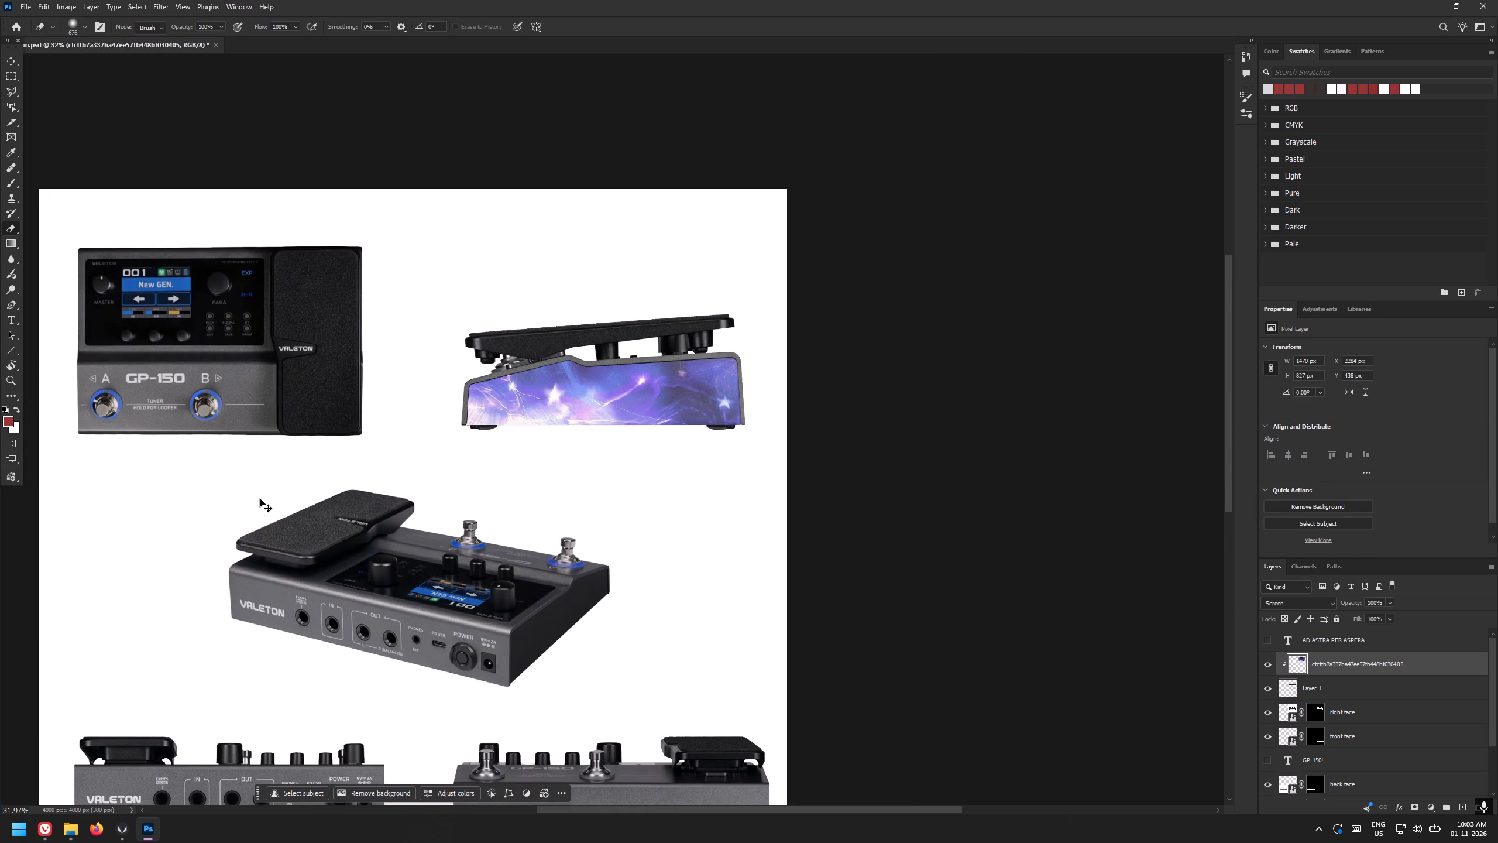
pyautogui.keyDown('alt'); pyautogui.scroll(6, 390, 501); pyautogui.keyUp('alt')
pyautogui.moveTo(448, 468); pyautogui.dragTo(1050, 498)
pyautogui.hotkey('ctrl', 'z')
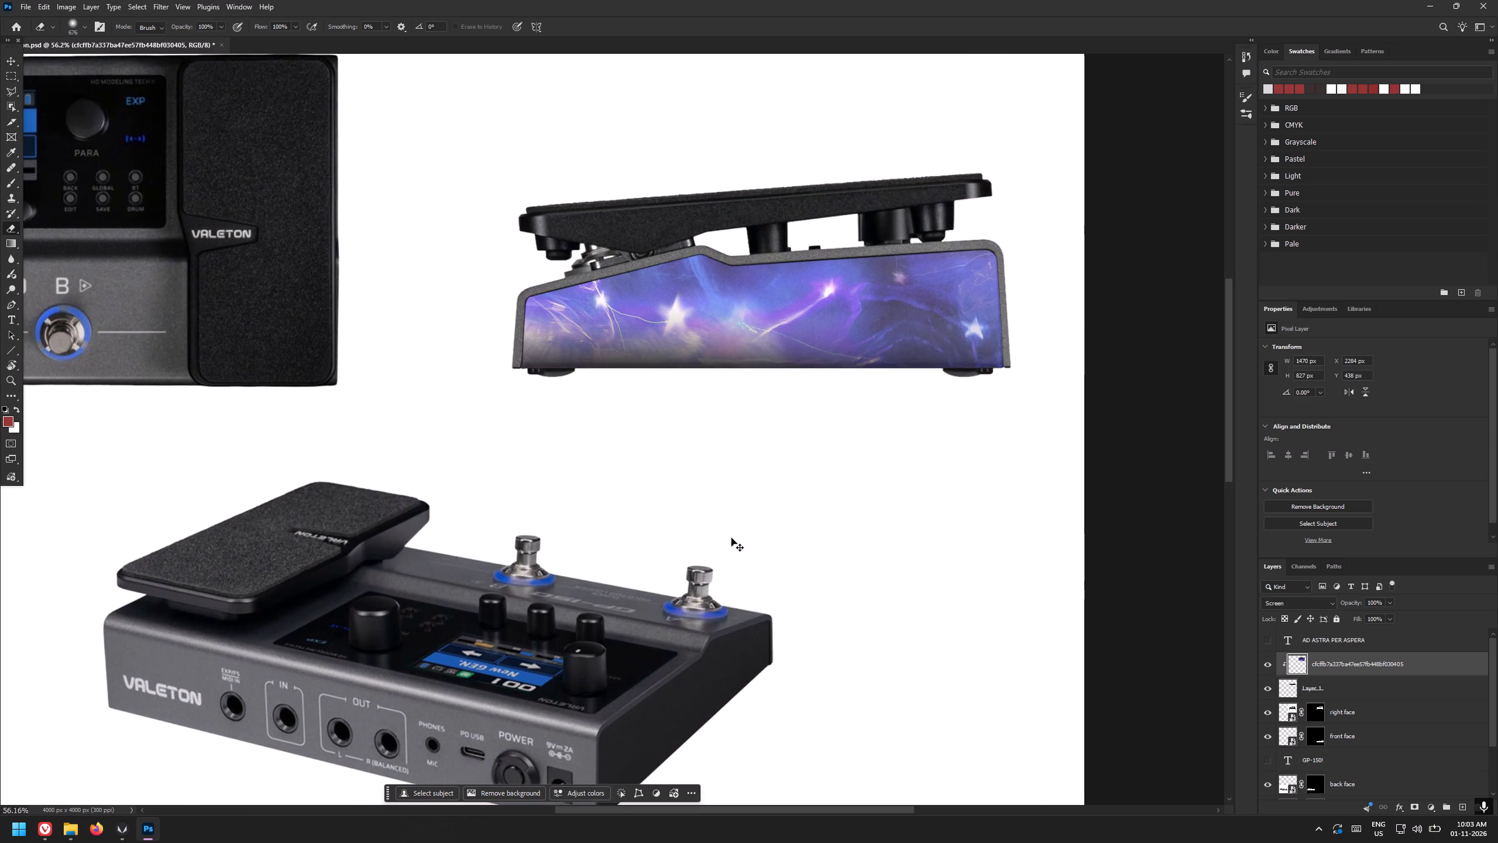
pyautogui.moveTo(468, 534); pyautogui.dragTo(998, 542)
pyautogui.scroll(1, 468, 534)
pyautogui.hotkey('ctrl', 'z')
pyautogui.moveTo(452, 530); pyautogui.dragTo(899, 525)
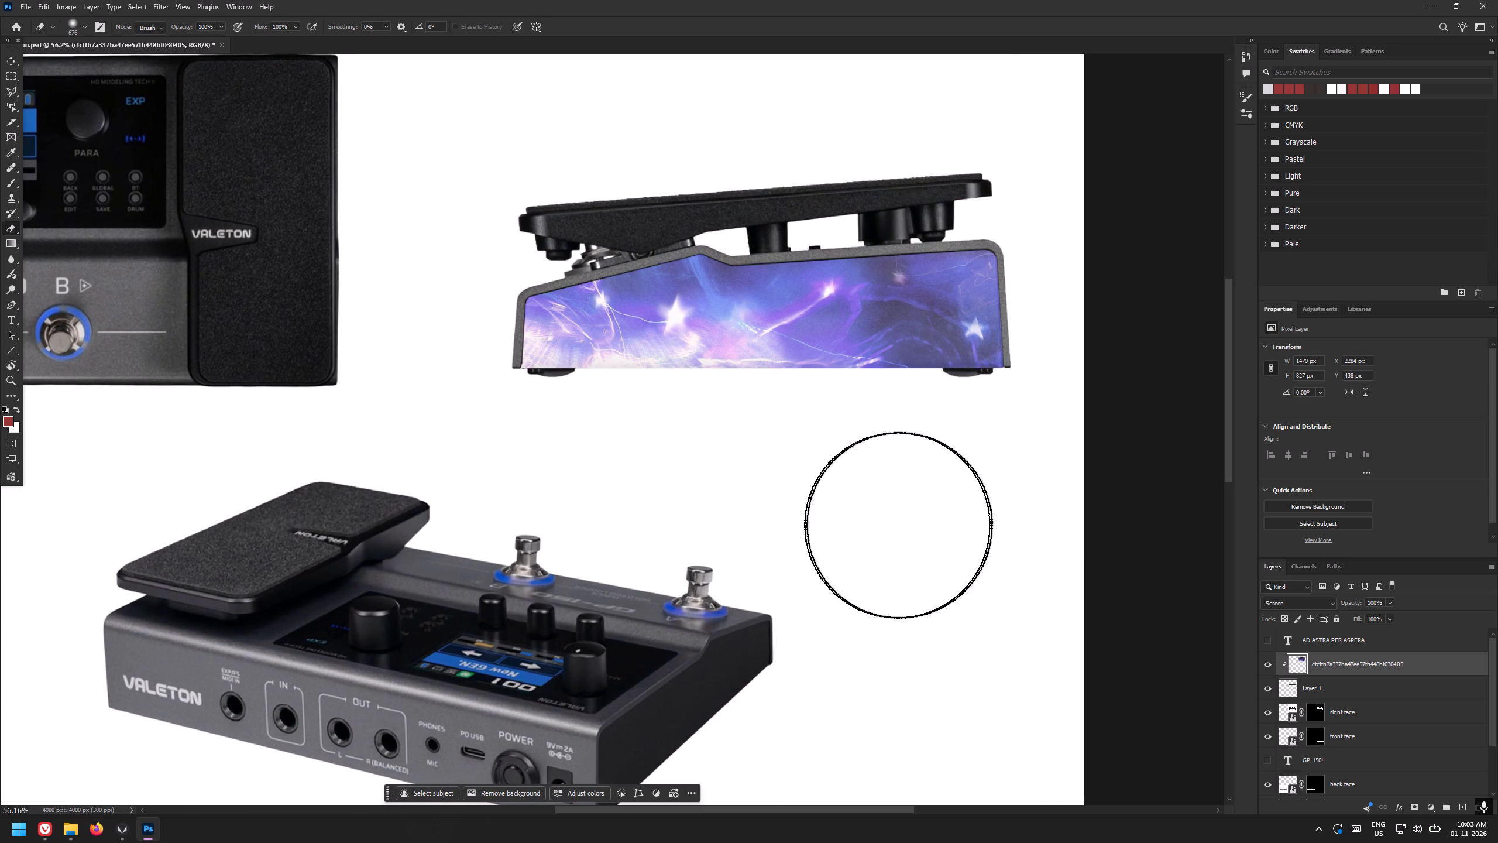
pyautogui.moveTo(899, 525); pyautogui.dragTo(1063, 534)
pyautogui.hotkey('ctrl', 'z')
# Lightly fade the starry image along the panel's bottom edge with repeated horizontal soft eraser strokes.
pyautogui.moveTo(453, 516); pyautogui.dragTo(1026, 513)
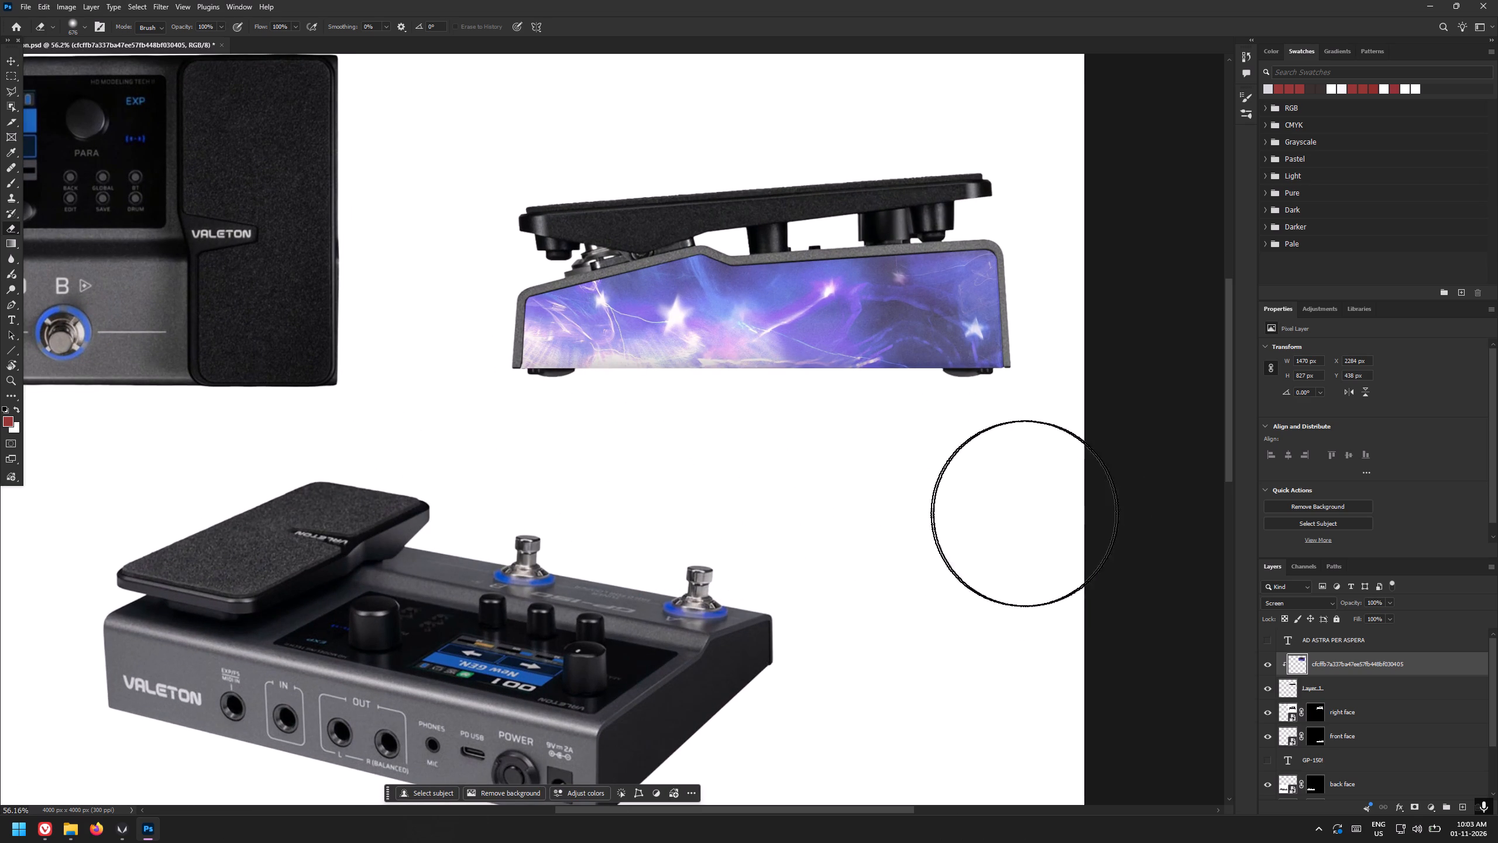
pyautogui.moveTo(1026, 513); pyautogui.dragTo(1076, 517)
pyautogui.moveTo(405, 510); pyautogui.dragTo(1102, 499)
pyautogui.moveTo(949, 498); pyautogui.dragTo(748, 515)
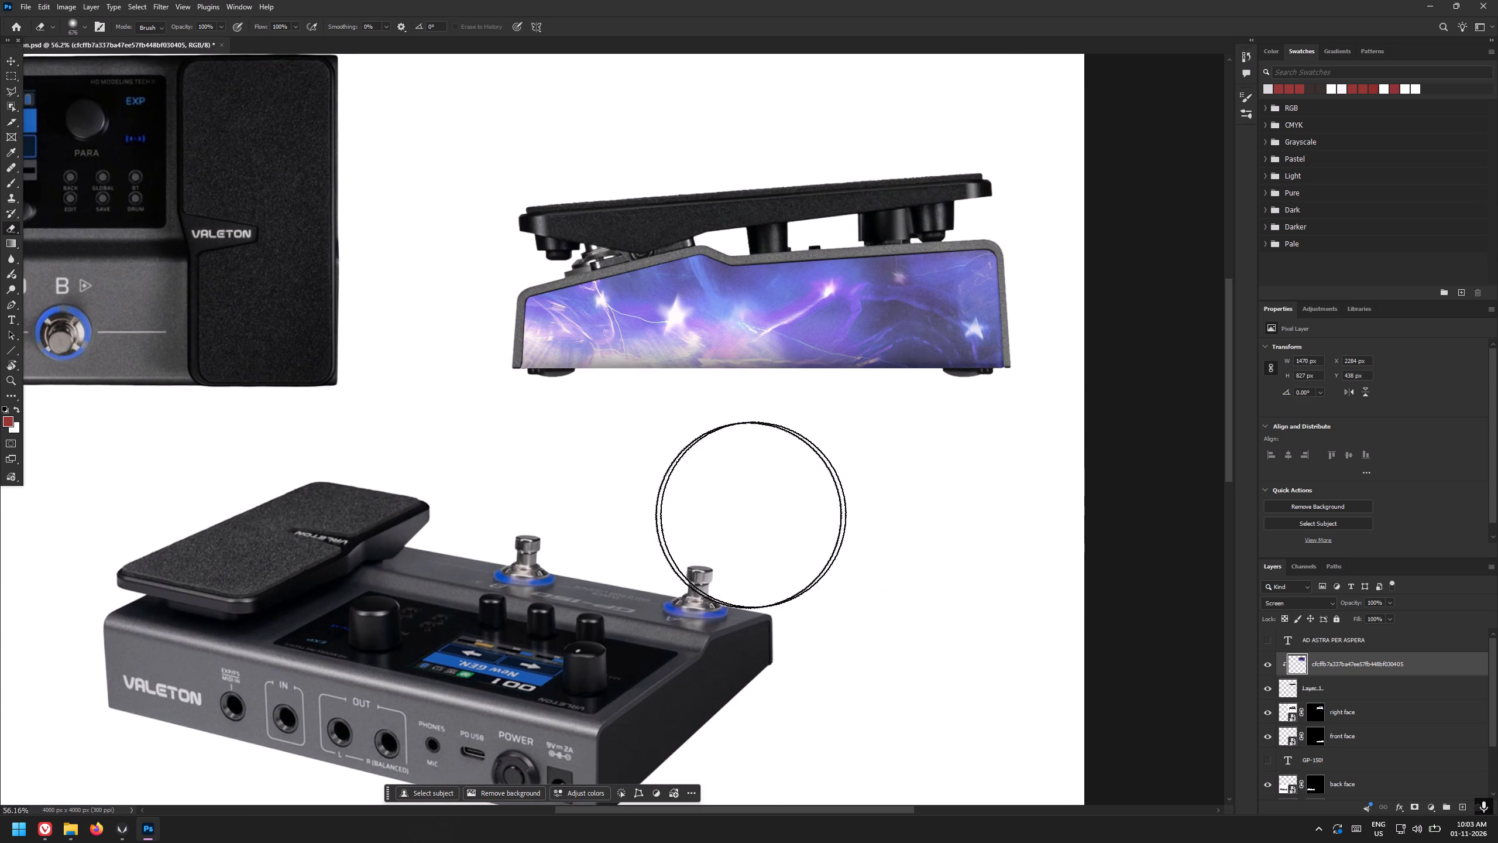
pyautogui.moveTo(748, 515); pyautogui.dragTo(847, 520)
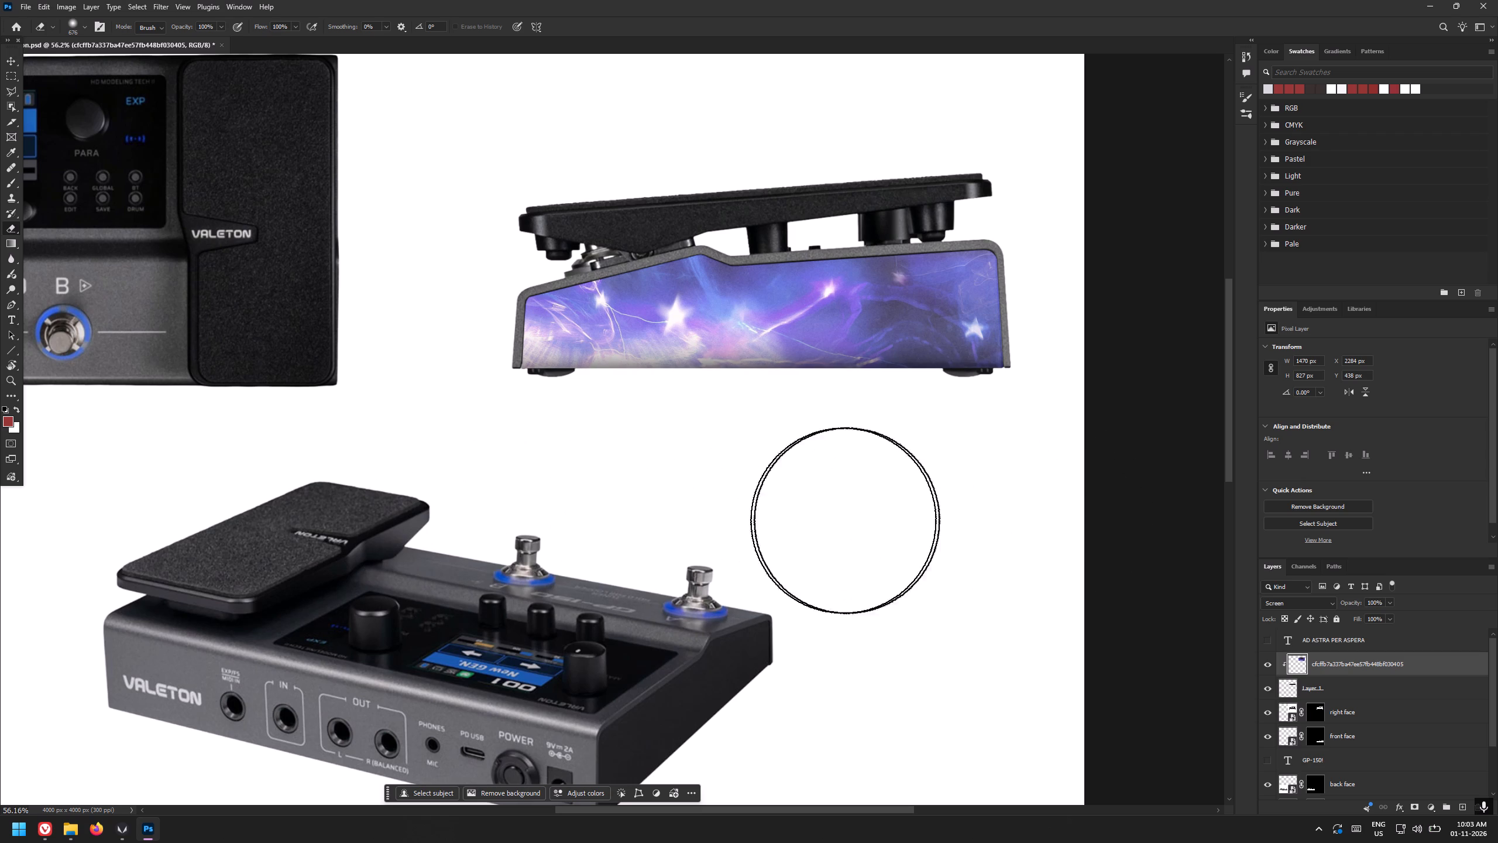
pyautogui.moveTo(847, 520); pyautogui.dragTo(409, 510)
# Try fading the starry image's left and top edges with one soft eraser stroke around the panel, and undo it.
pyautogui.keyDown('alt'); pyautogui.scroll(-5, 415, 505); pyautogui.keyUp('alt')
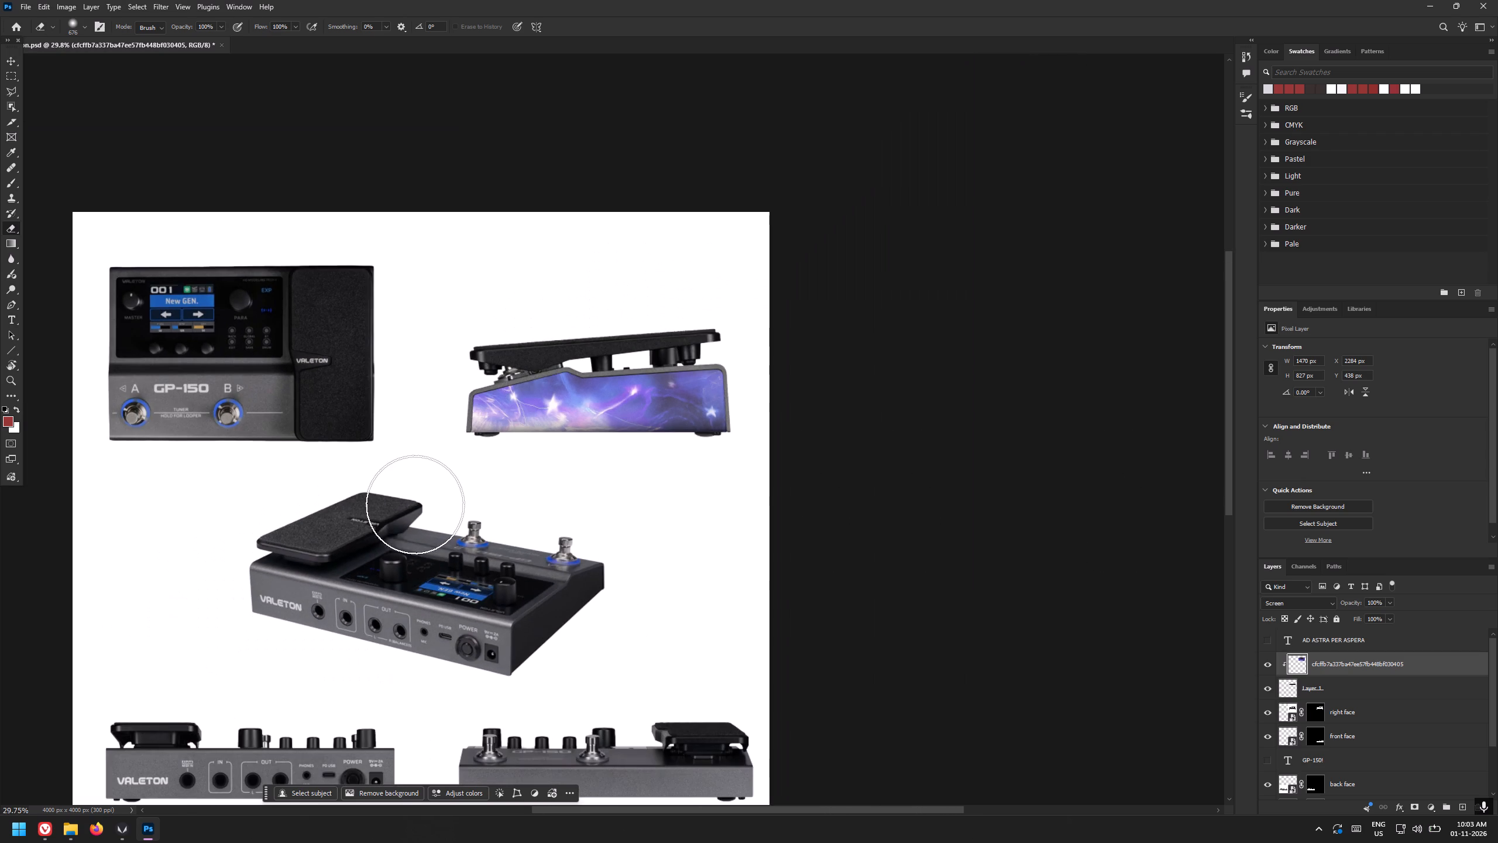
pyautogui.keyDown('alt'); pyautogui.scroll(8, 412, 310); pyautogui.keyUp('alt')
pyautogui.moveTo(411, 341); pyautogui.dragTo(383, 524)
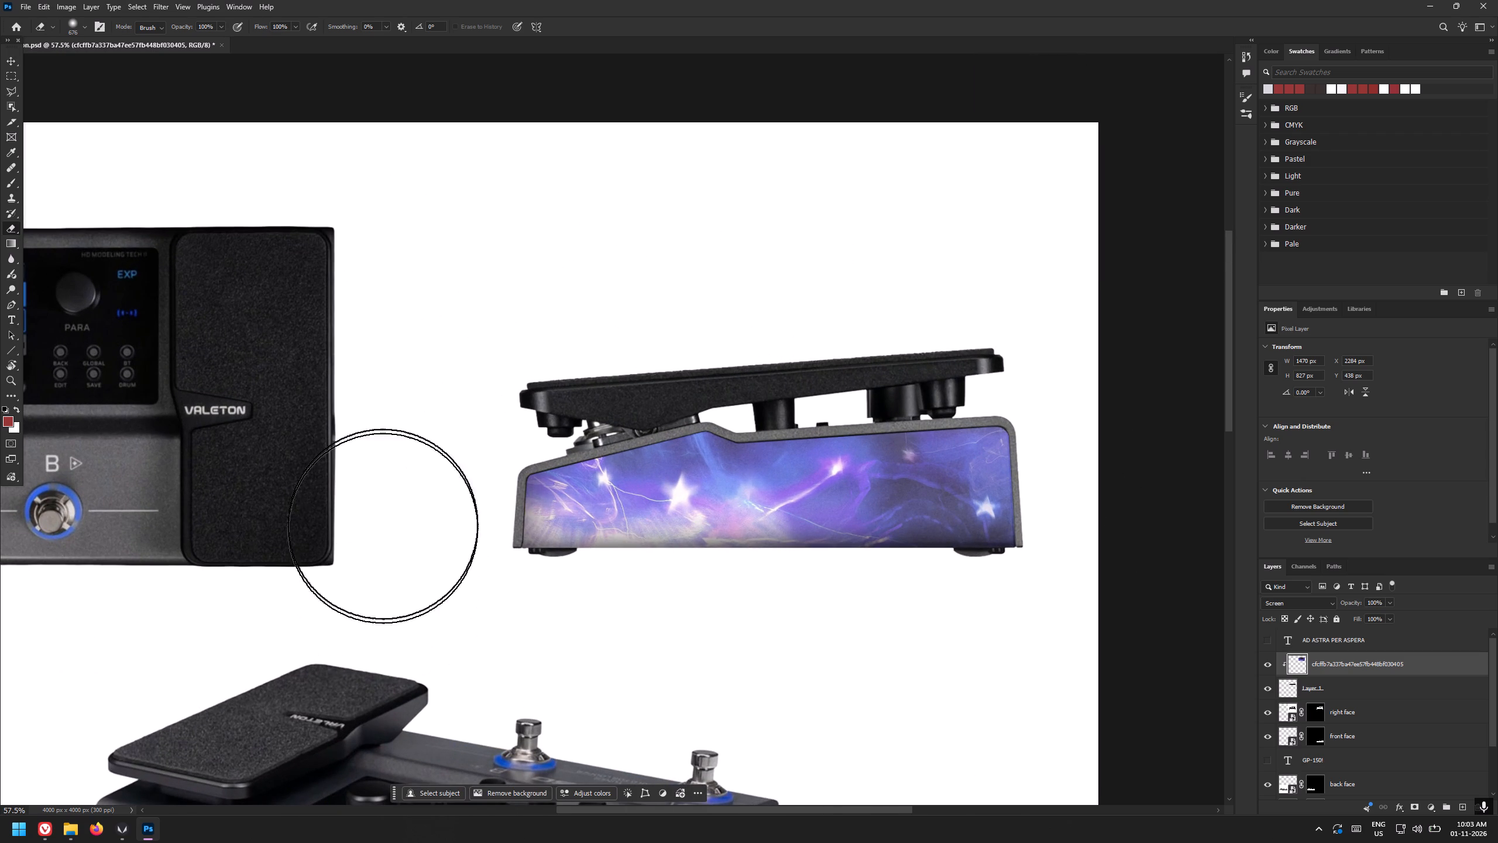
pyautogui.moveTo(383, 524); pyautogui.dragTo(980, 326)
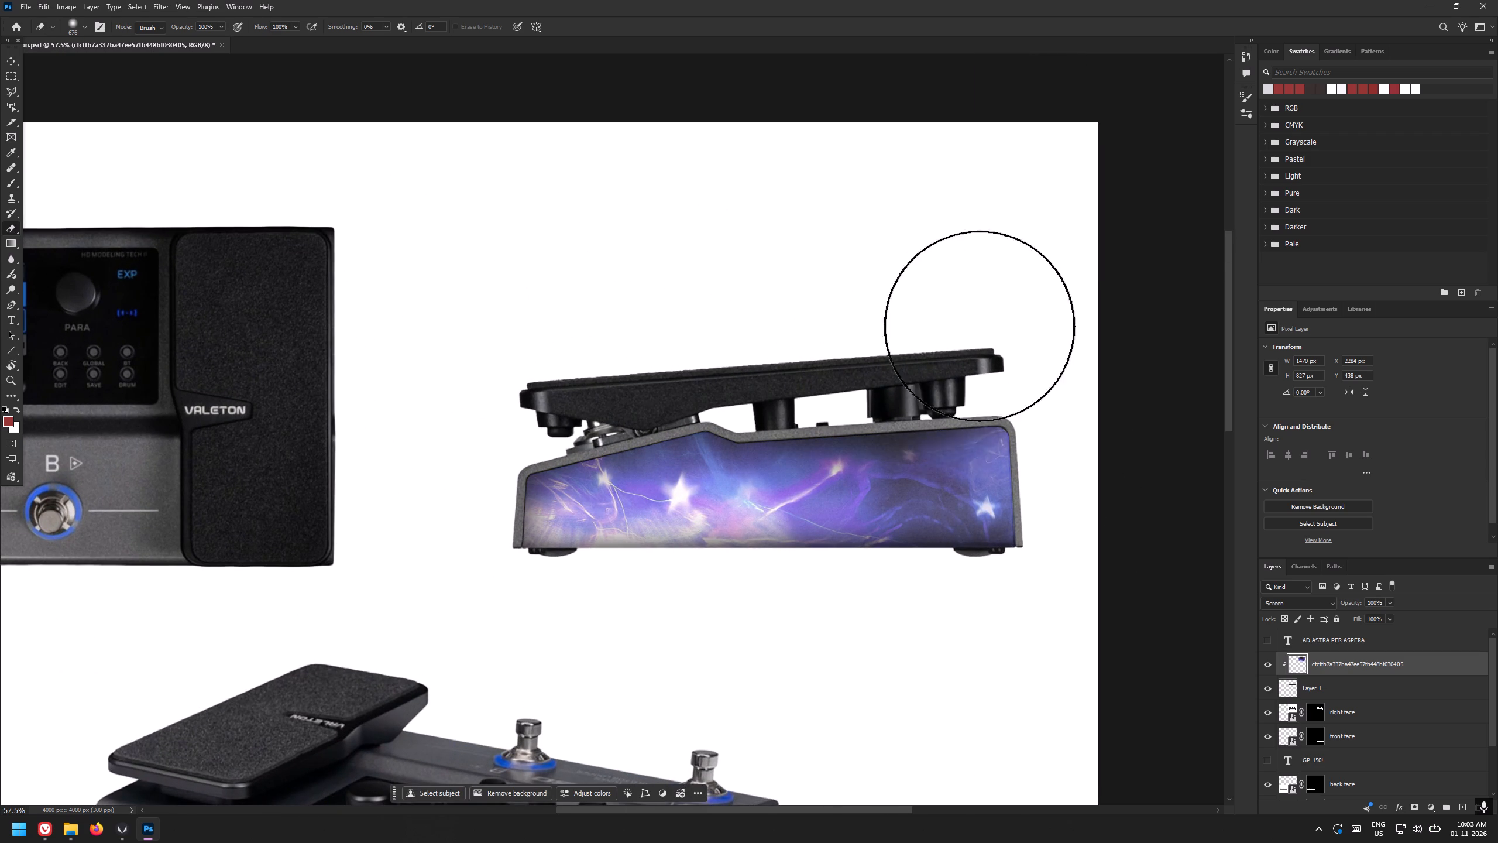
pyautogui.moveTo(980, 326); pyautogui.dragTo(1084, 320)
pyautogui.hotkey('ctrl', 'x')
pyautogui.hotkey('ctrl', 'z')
# Fade the starry image around the panel's left, top and right edges with large soft eraser strokes outside the panel.
pyautogui.moveTo(408, 360); pyautogui.dragTo(398, 399)
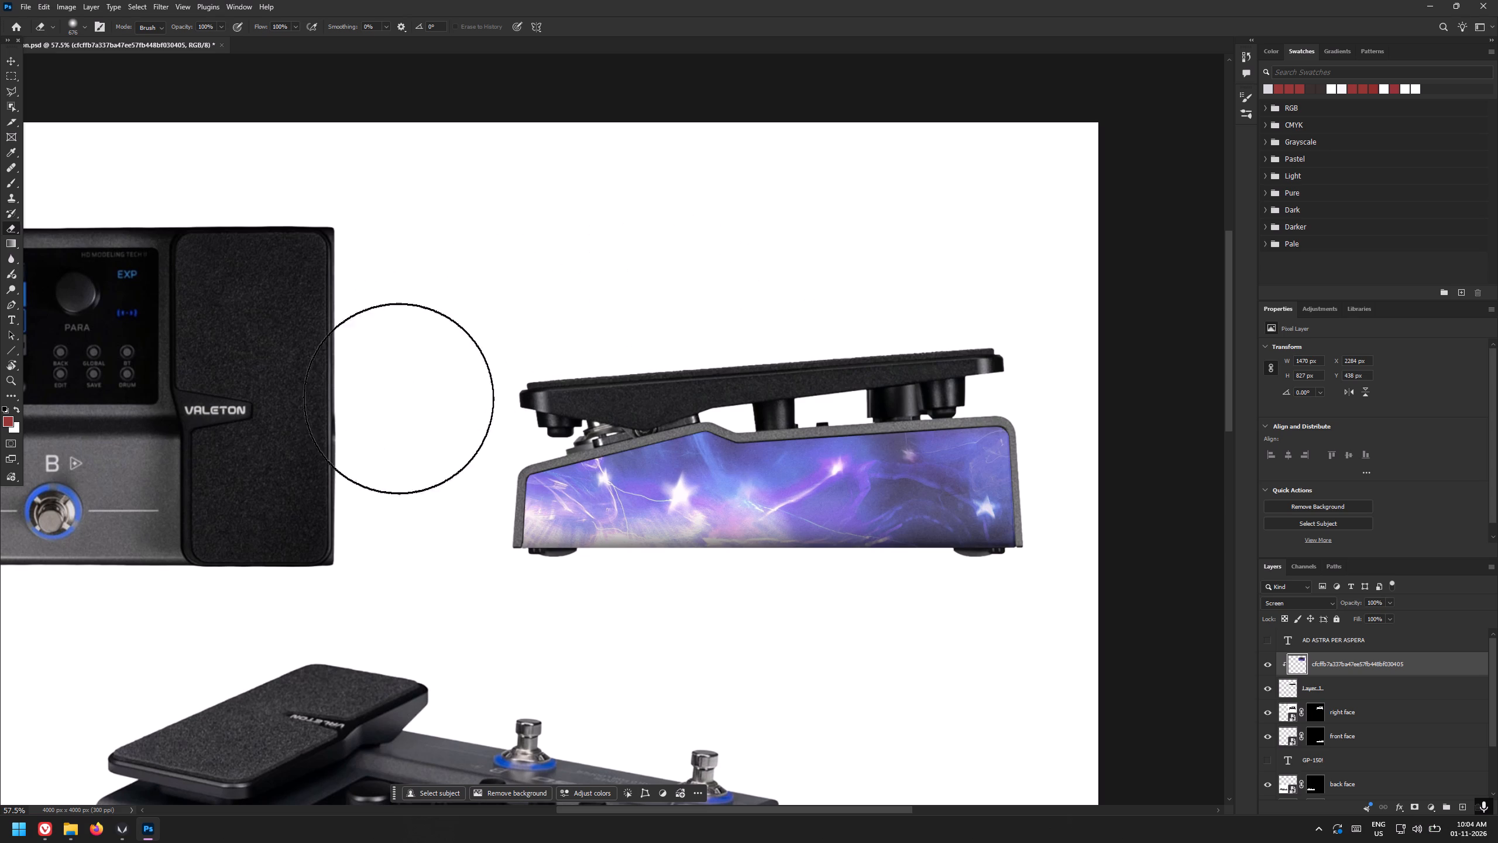
pyautogui.moveTo(398, 399); pyautogui.dragTo(397, 605)
pyautogui.hotkey('ctrl', 'z')
pyautogui.moveTo(399, 402); pyautogui.dragTo(400, 534)
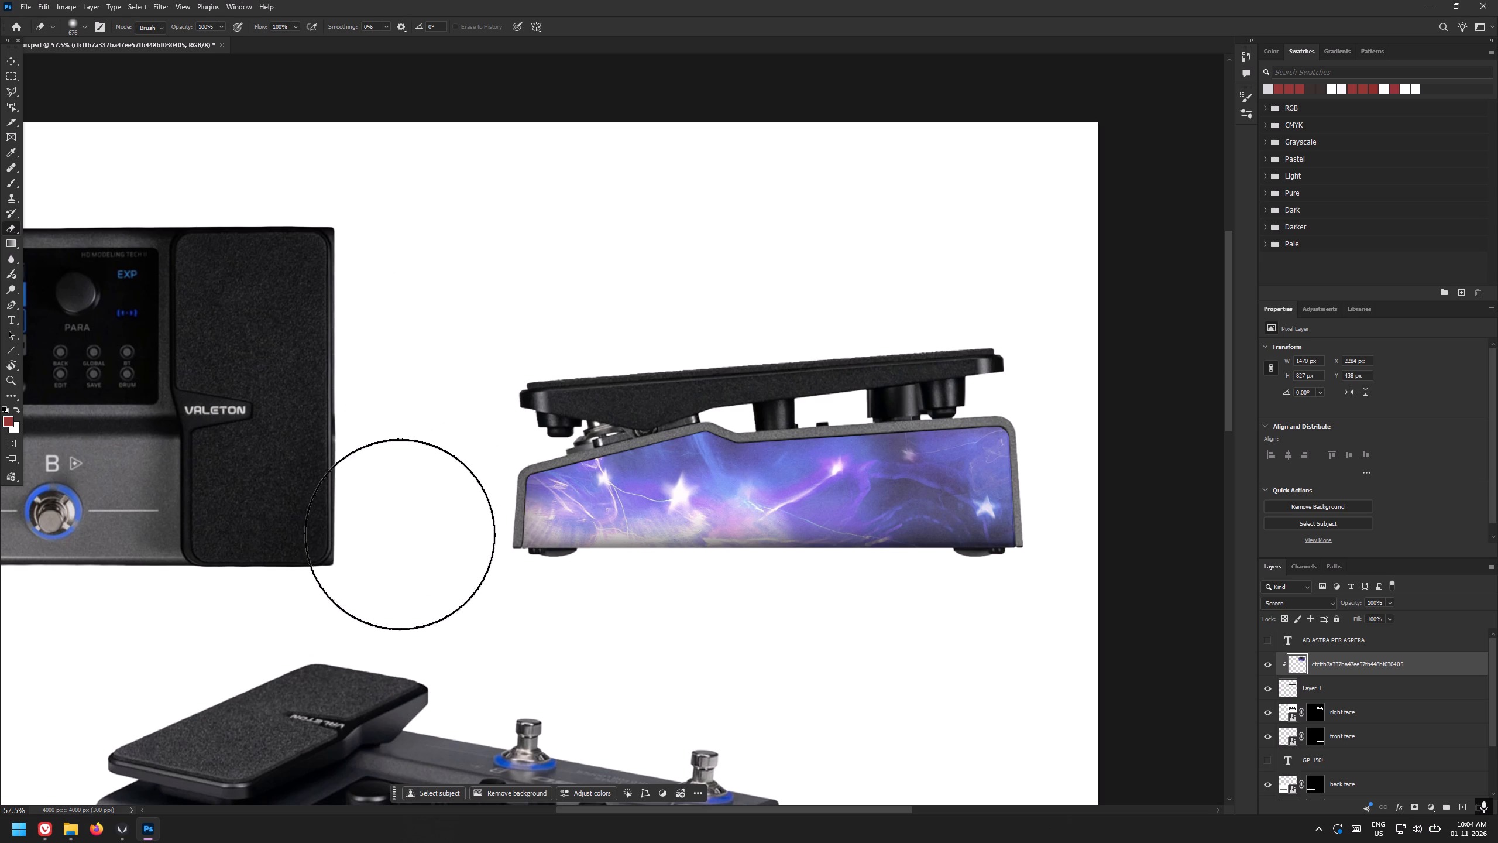
pyautogui.moveTo(400, 534); pyautogui.dragTo(396, 570)
pyautogui.moveTo(355, 441); pyautogui.dragTo(798, 246)
pyautogui.moveTo(758, 264); pyautogui.dragTo(1035, 298)
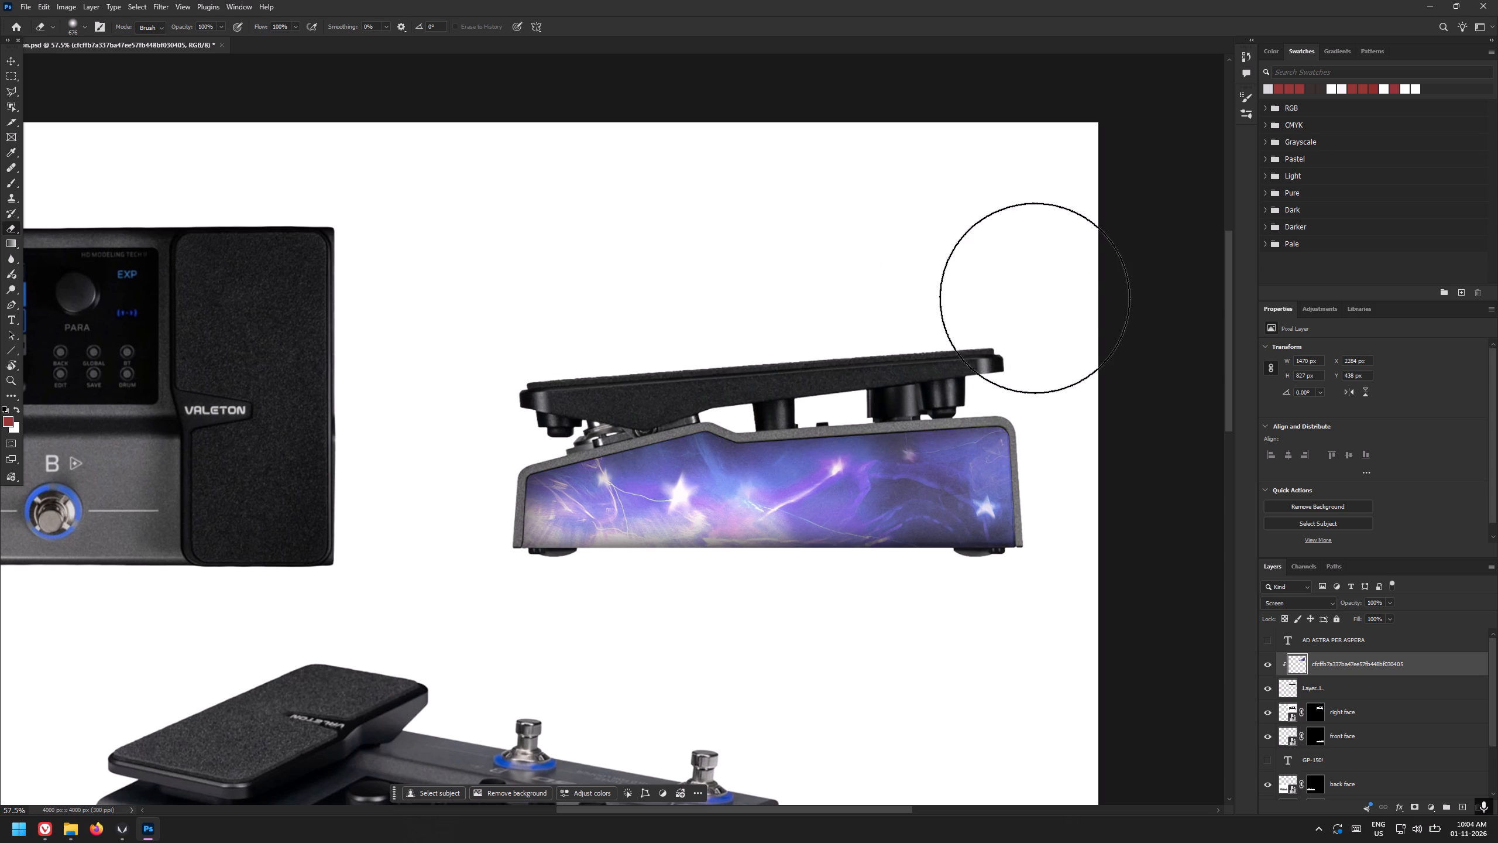
pyautogui.moveTo(1035, 298); pyautogui.dragTo(355, 270)
pyautogui.moveTo(1160, 326); pyautogui.dragTo(1164, 385)
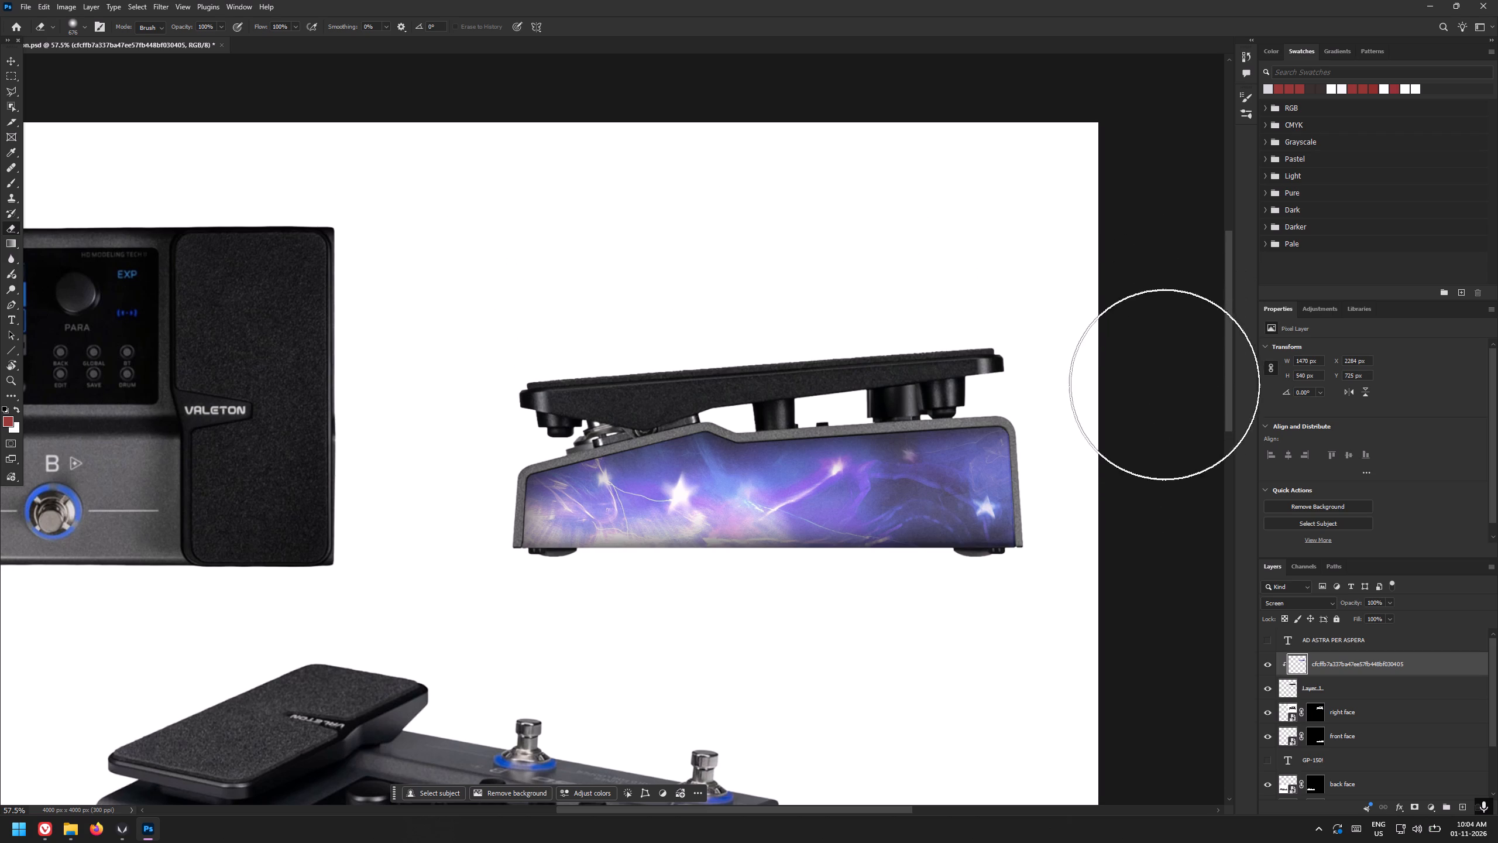
pyautogui.moveTo(1164, 385); pyautogui.dragTo(1170, 585)
pyautogui.moveTo(1169, 583); pyautogui.dragTo(1146, 347)
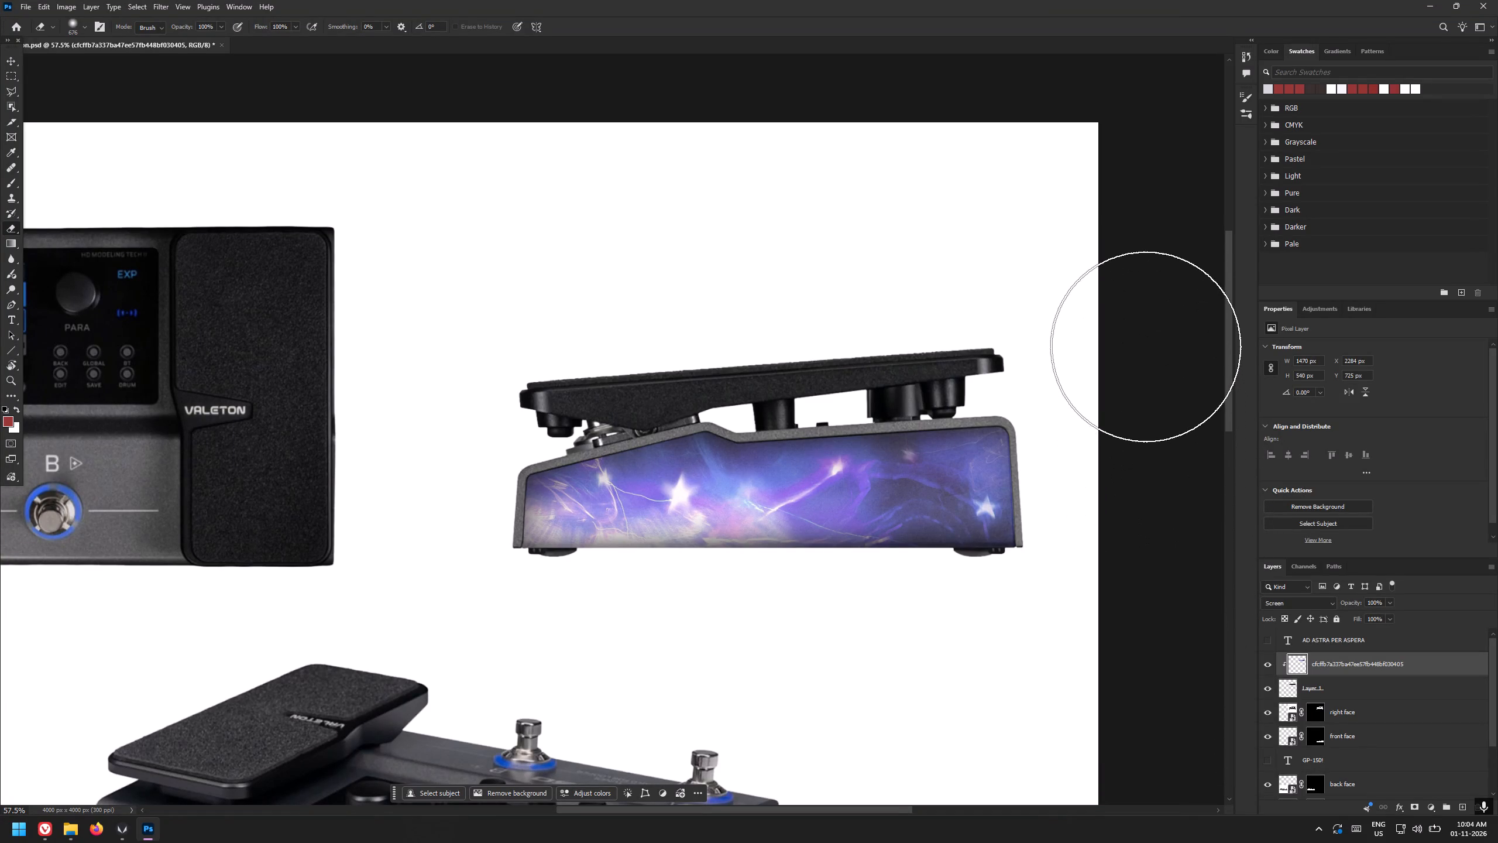
pyautogui.moveTo(1146, 347); pyautogui.dragTo(1146, 346)
# Examine the faded starry side panel up close and within the full pedal layout, and look over the blend modes.
pyautogui.keyDown('alt'); pyautogui.scroll(-5, 1136, 295); pyautogui.keyUp('alt')
pyautogui.keyDown('alt'); pyautogui.scroll(1, 1136, 295); pyautogui.keyUp('alt')
pyautogui.keyDown('alt'); pyautogui.scroll(-3, 1136, 295); pyautogui.keyUp('alt')
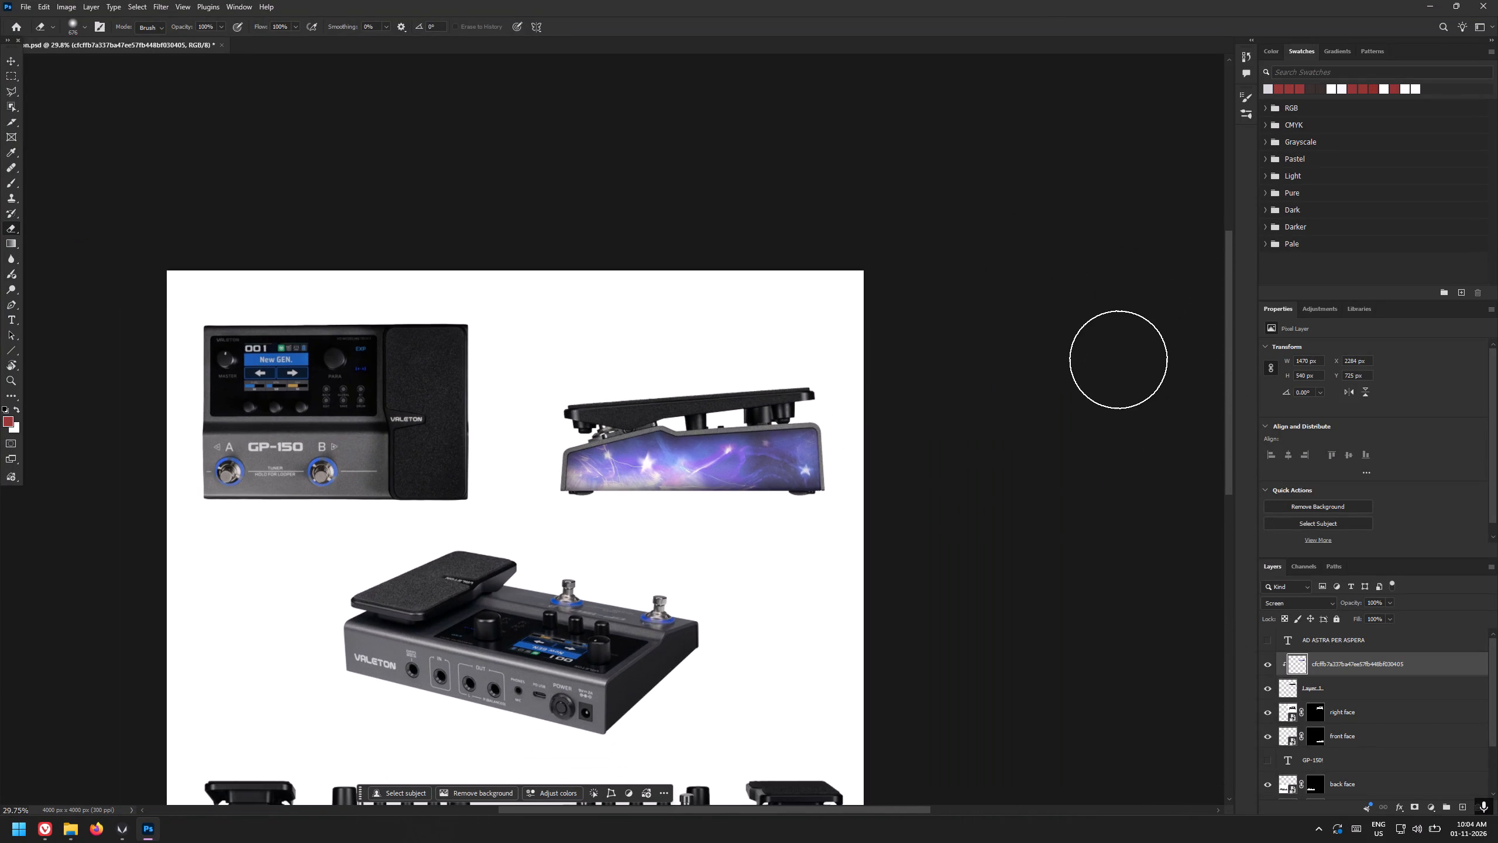
pyautogui.scroll(-1, 1118, 359)
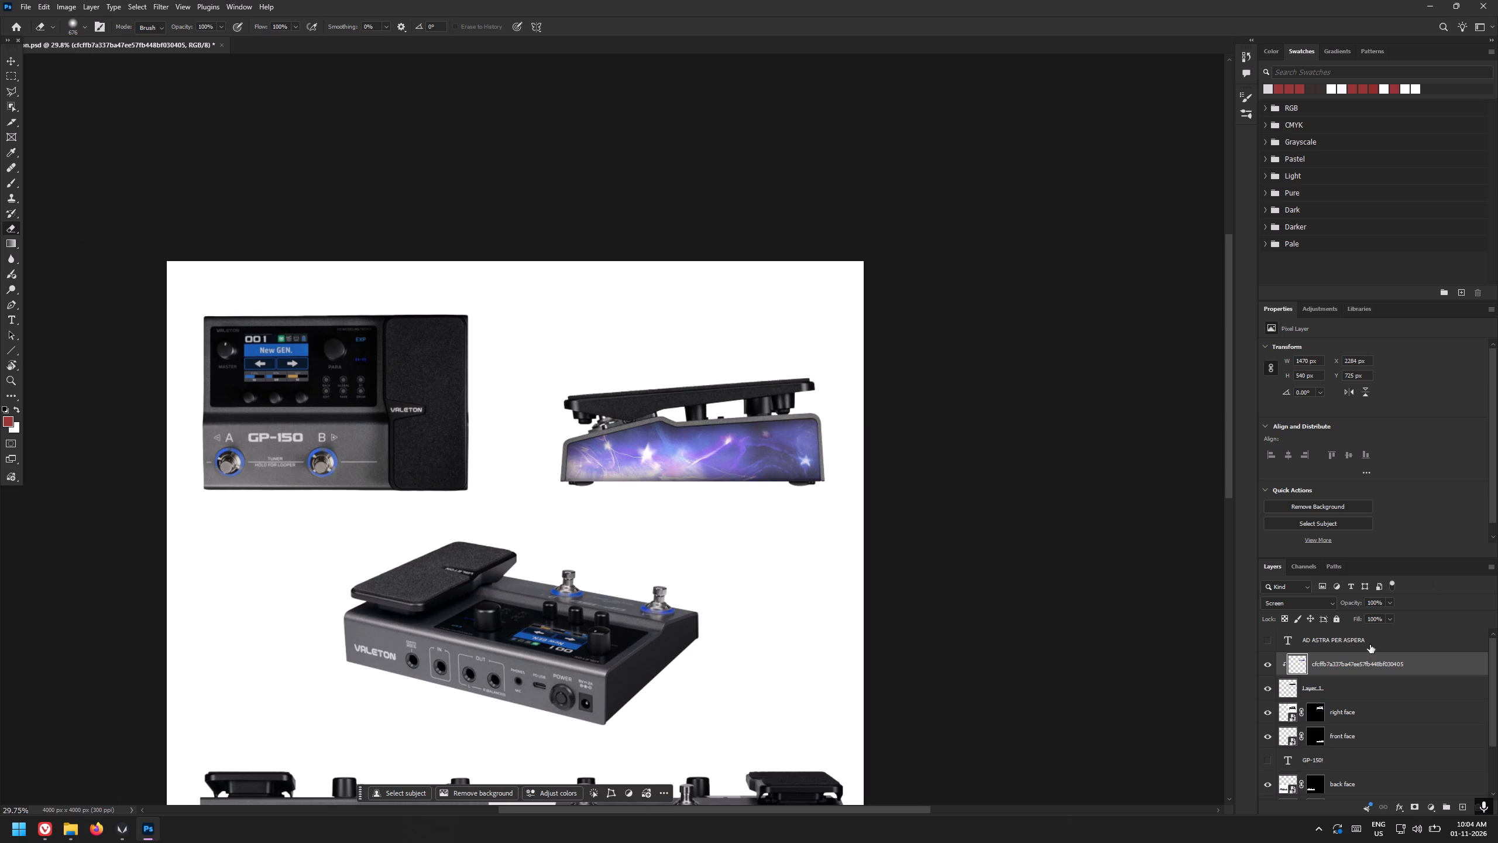
pyautogui.click(1325, 601)
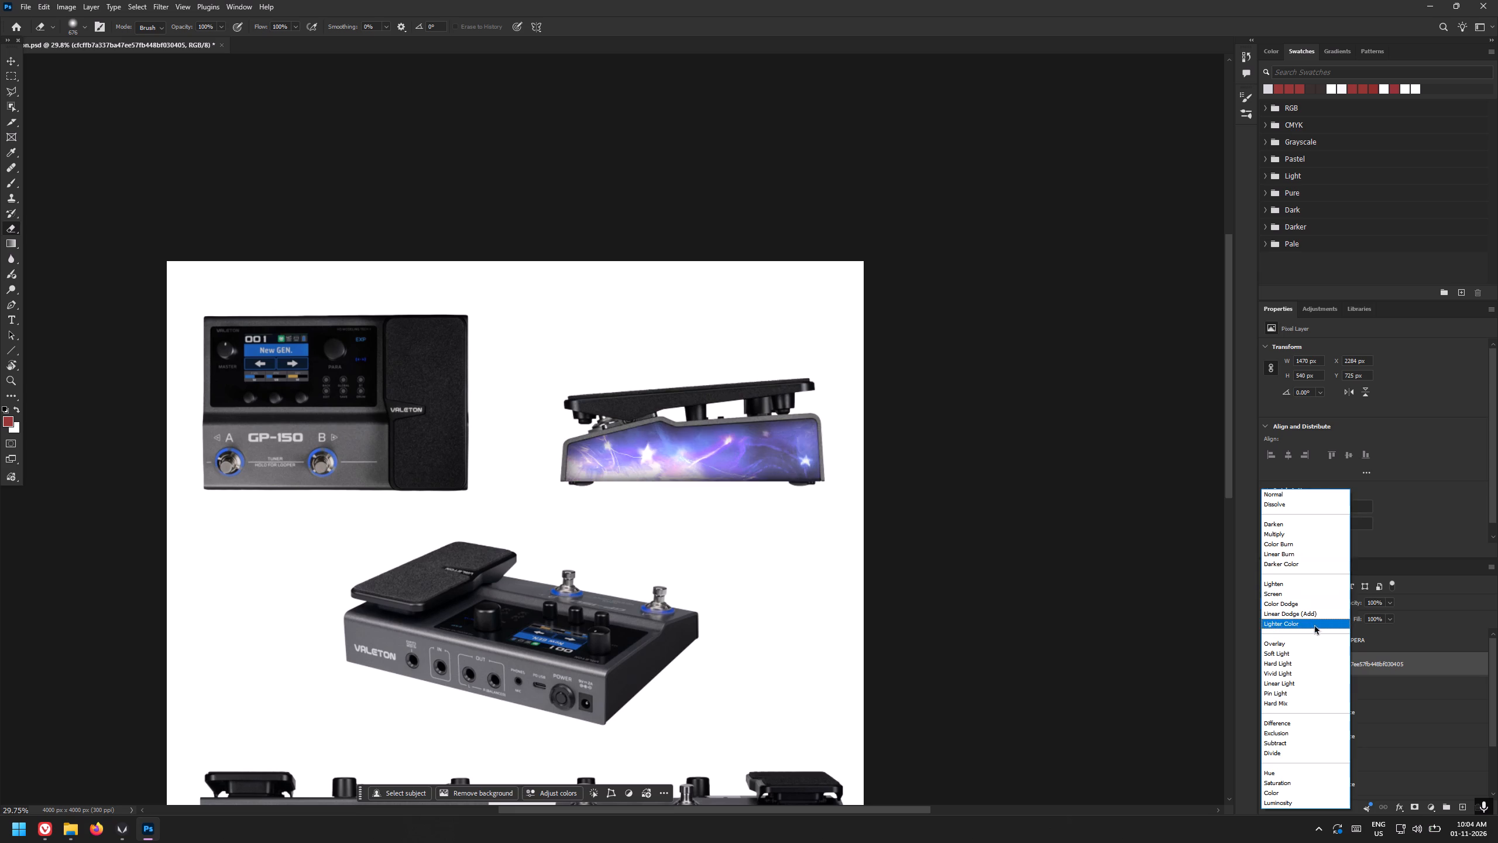
pyautogui.click(1022, 630)
pyautogui.scroll(-13, 1087, 527)
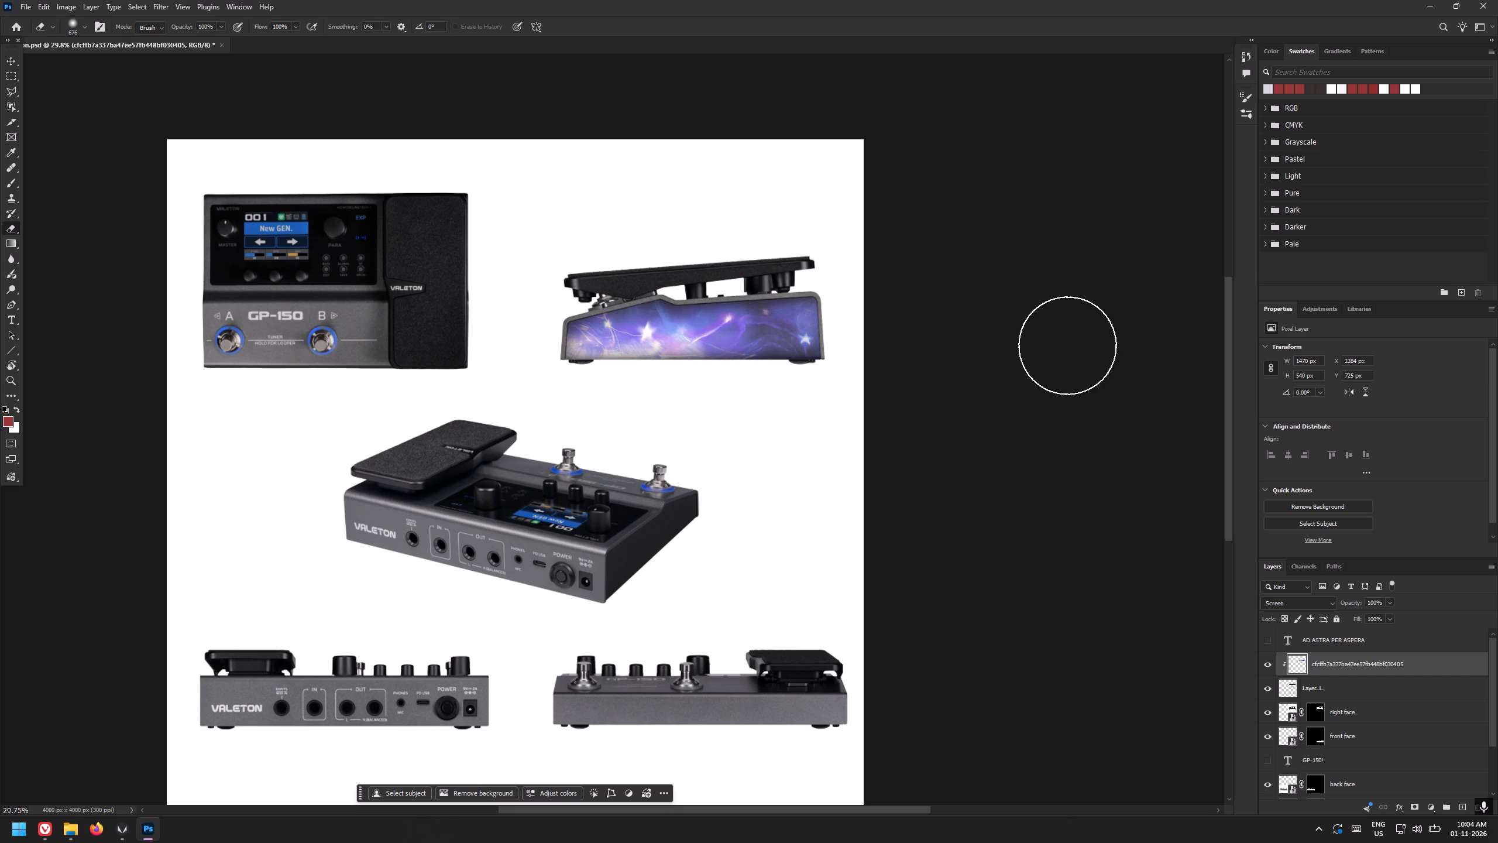
pyautogui.keyDown('alt'); pyautogui.scroll(9, 899, 413); pyautogui.keyUp('alt')
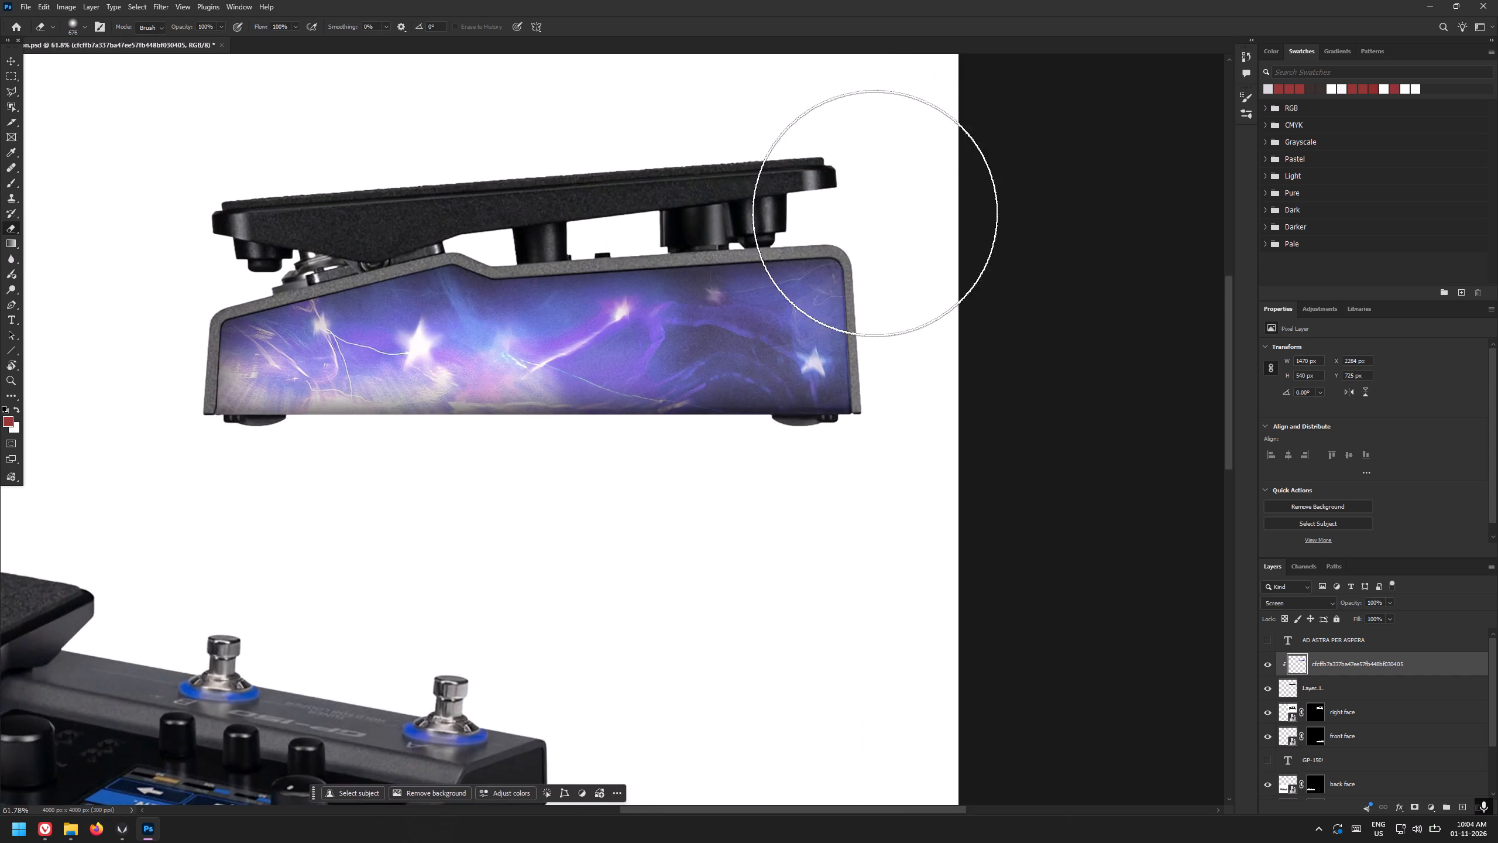
pyautogui.keyDown('alt'); pyautogui.scroll(4, 875, 213); pyautogui.keyUp('alt')
pyautogui.keyDown('alt'); pyautogui.scroll(-1, 552, 222); pyautogui.keyUp('alt')
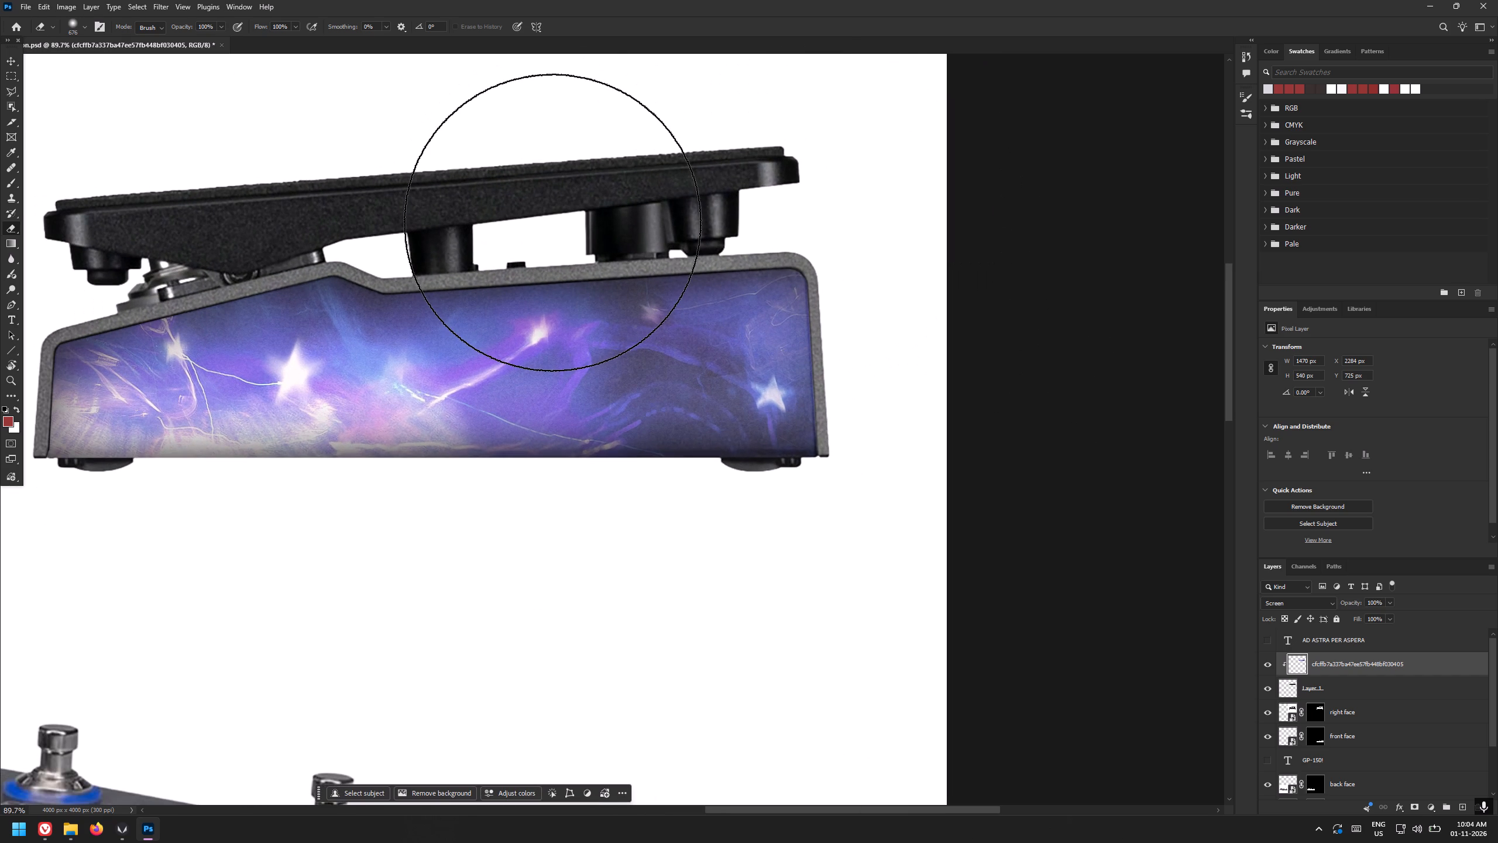
pyautogui.keyDown('alt'); pyautogui.scroll(-9, 552, 222); pyautogui.keyUp('alt')
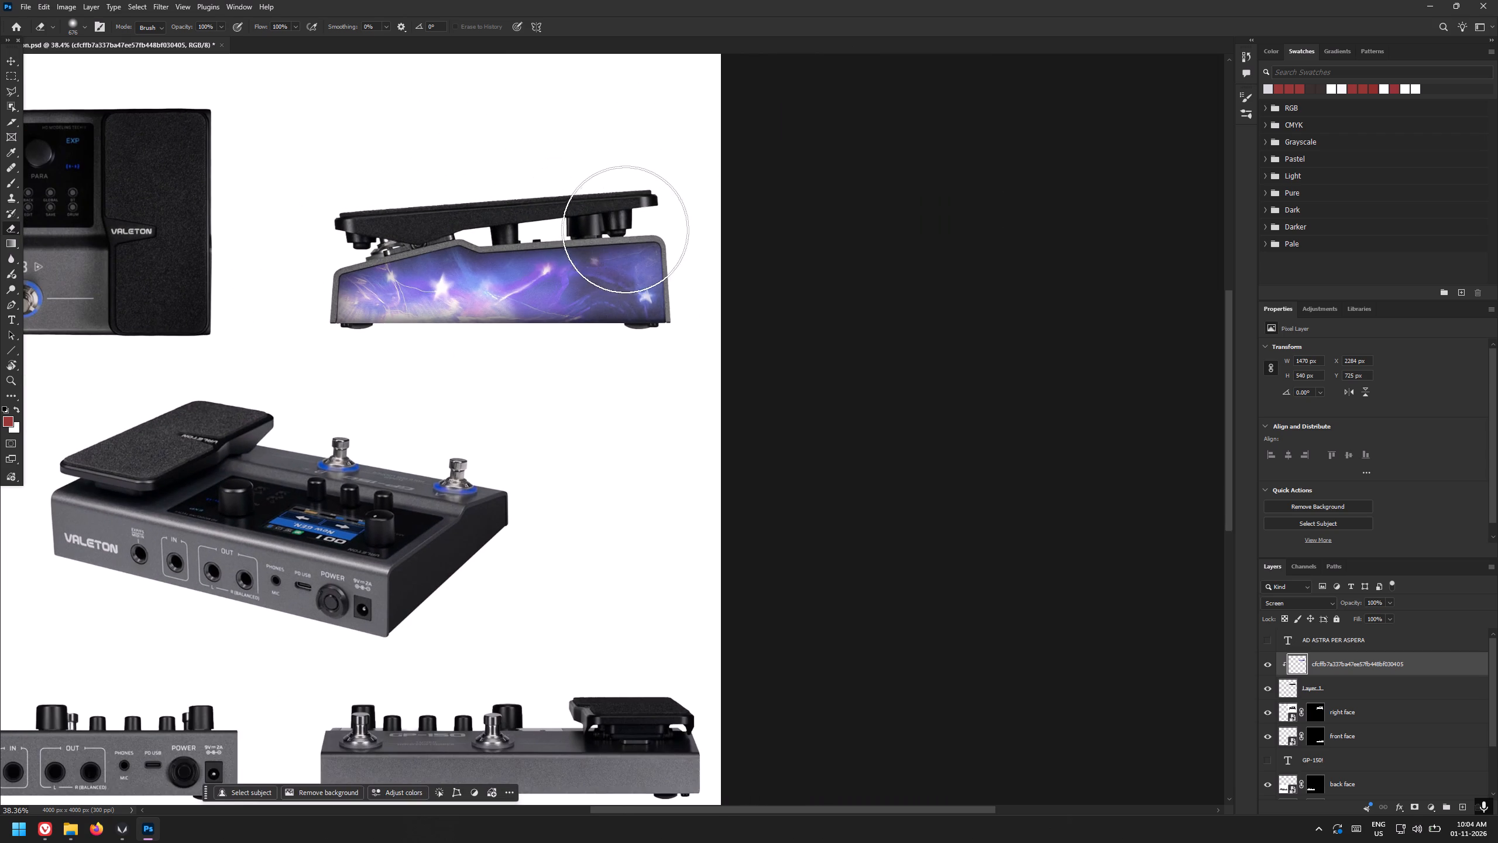
pyautogui.scroll(4, 576, 326)
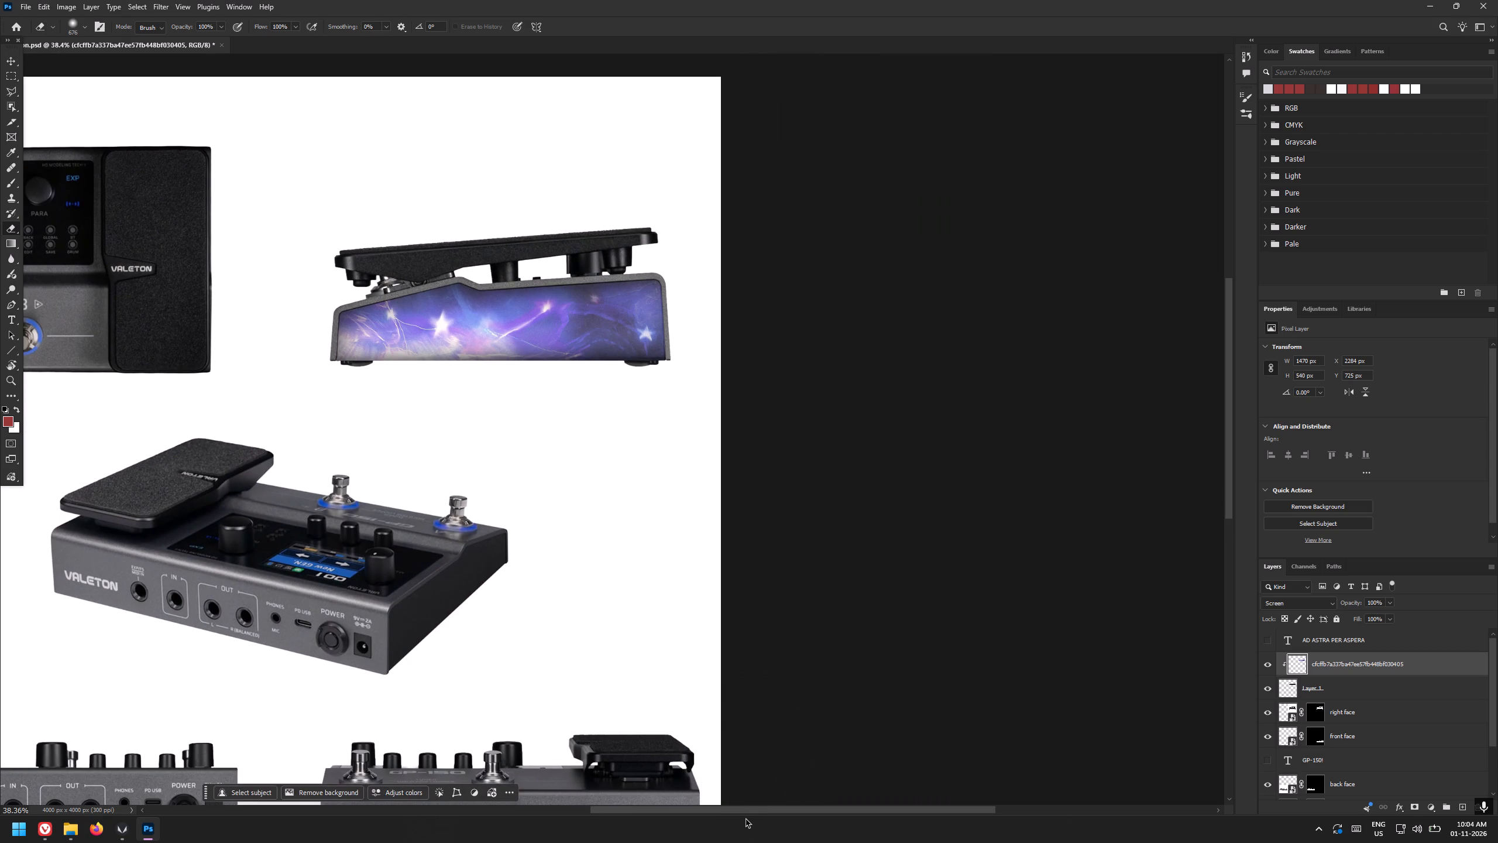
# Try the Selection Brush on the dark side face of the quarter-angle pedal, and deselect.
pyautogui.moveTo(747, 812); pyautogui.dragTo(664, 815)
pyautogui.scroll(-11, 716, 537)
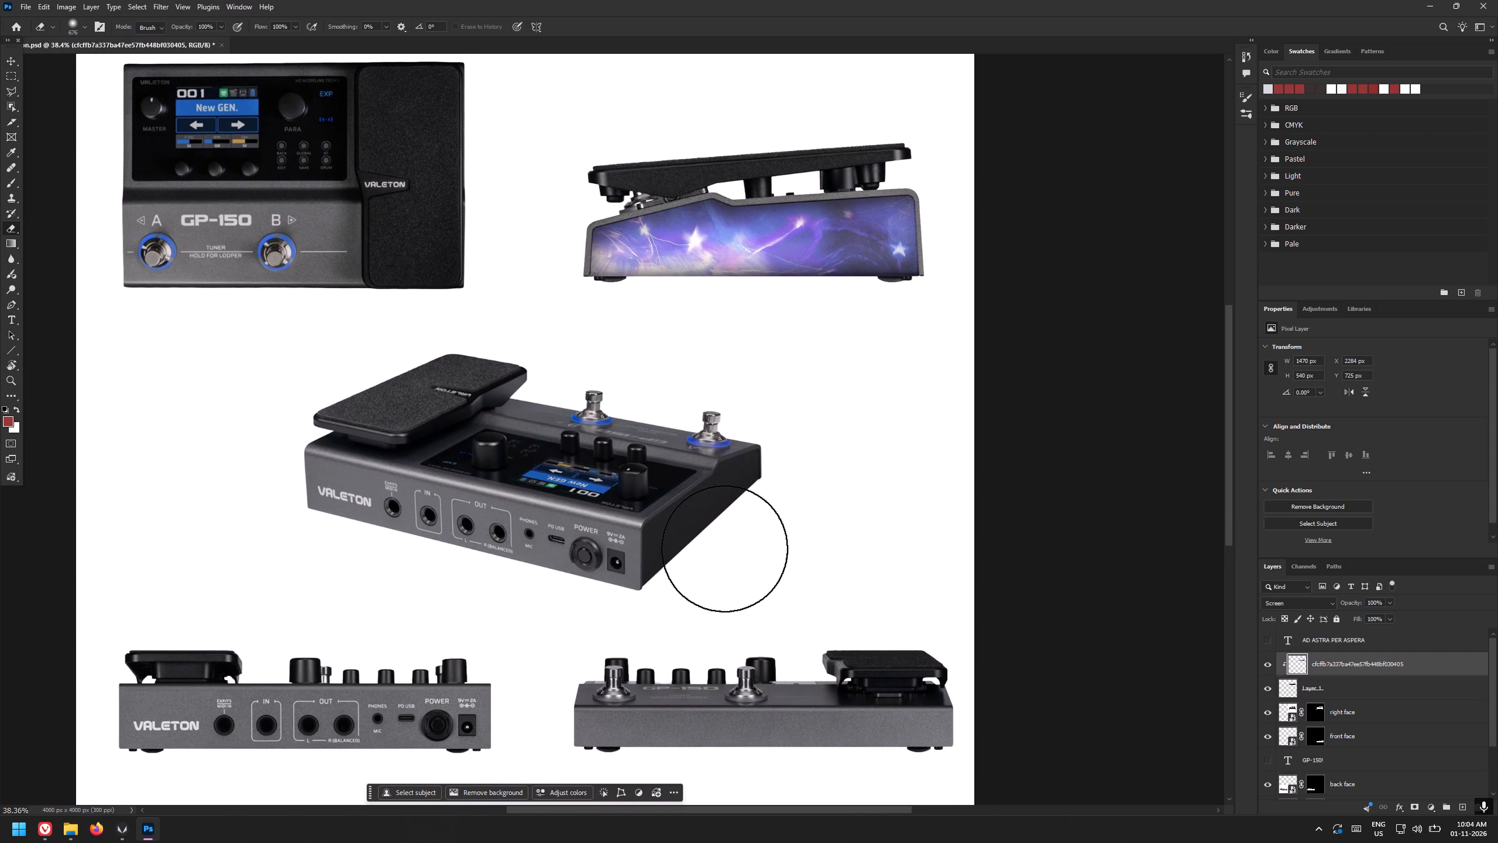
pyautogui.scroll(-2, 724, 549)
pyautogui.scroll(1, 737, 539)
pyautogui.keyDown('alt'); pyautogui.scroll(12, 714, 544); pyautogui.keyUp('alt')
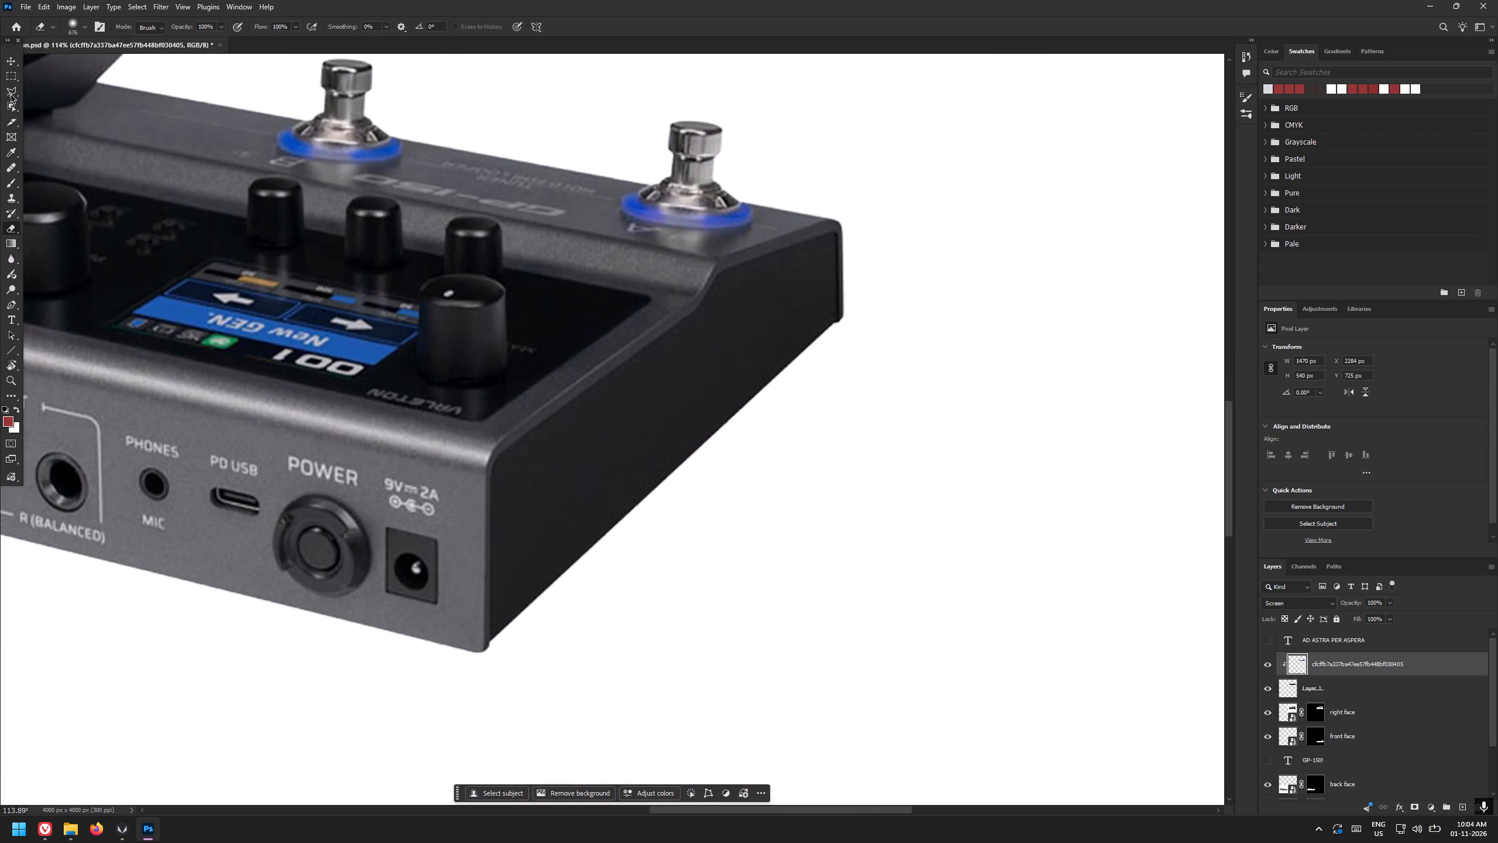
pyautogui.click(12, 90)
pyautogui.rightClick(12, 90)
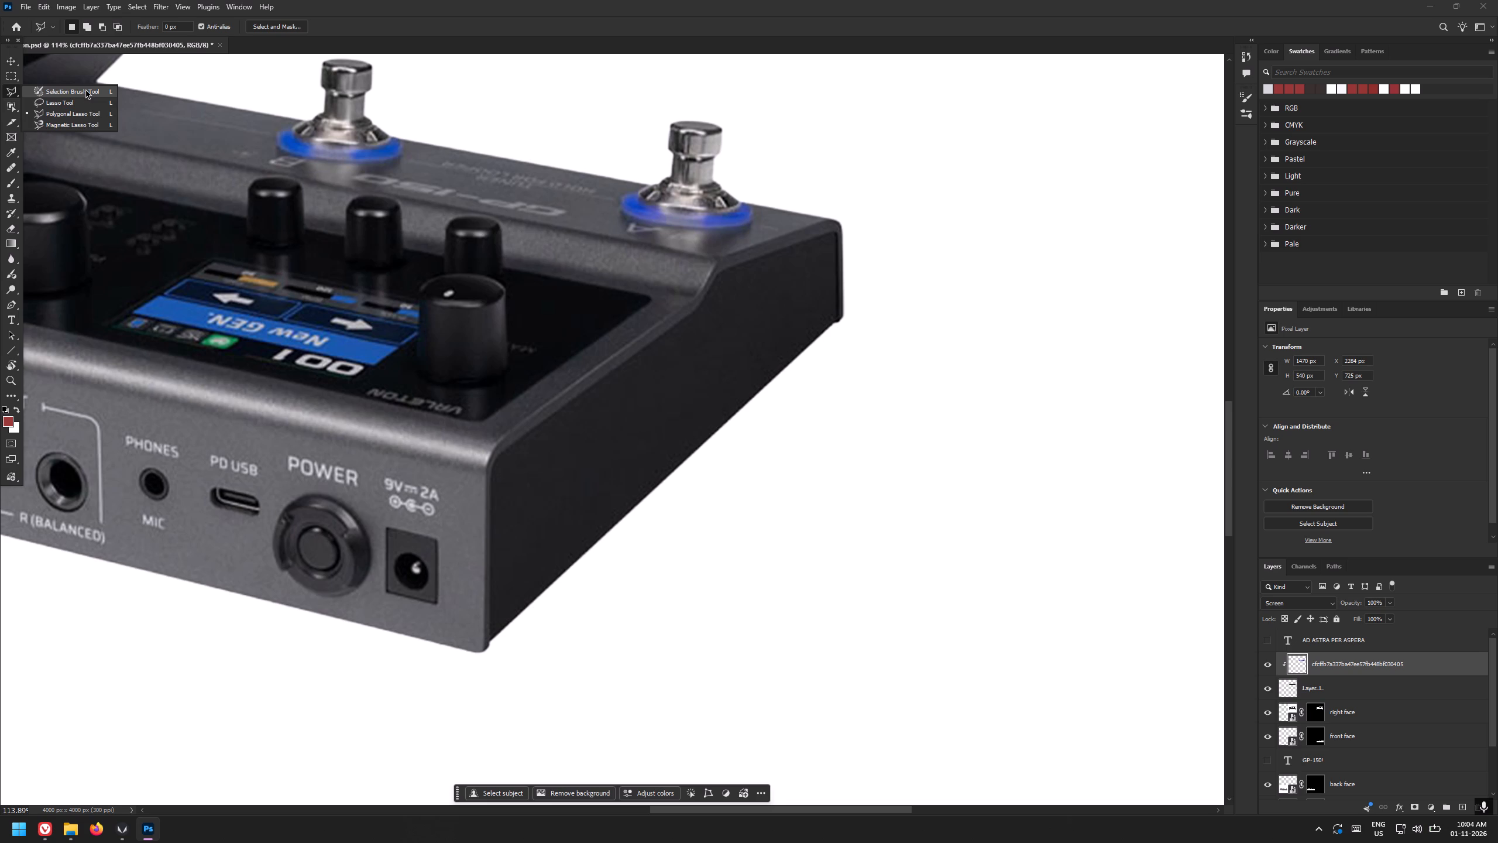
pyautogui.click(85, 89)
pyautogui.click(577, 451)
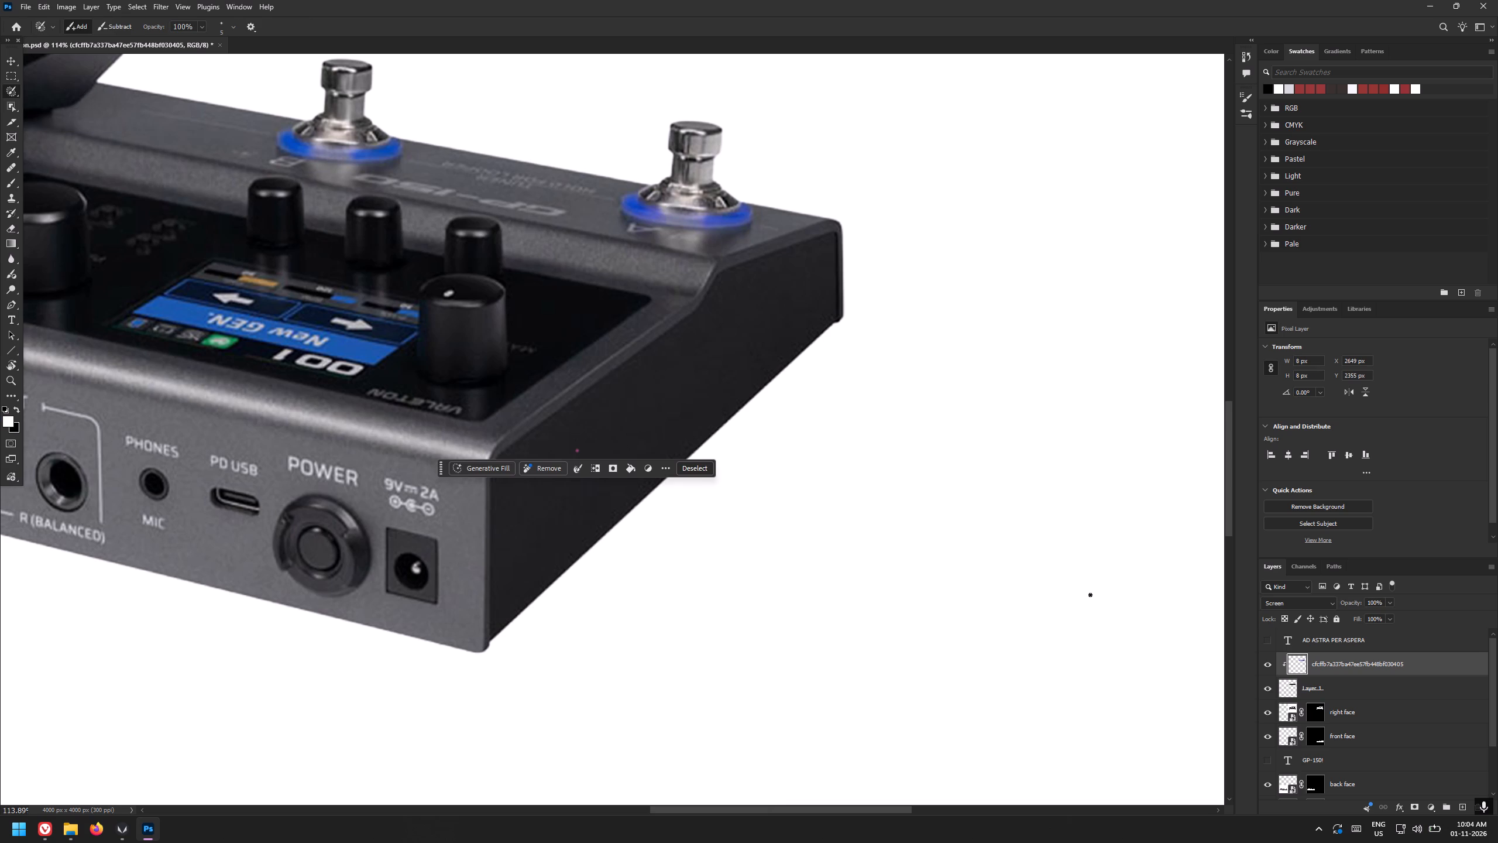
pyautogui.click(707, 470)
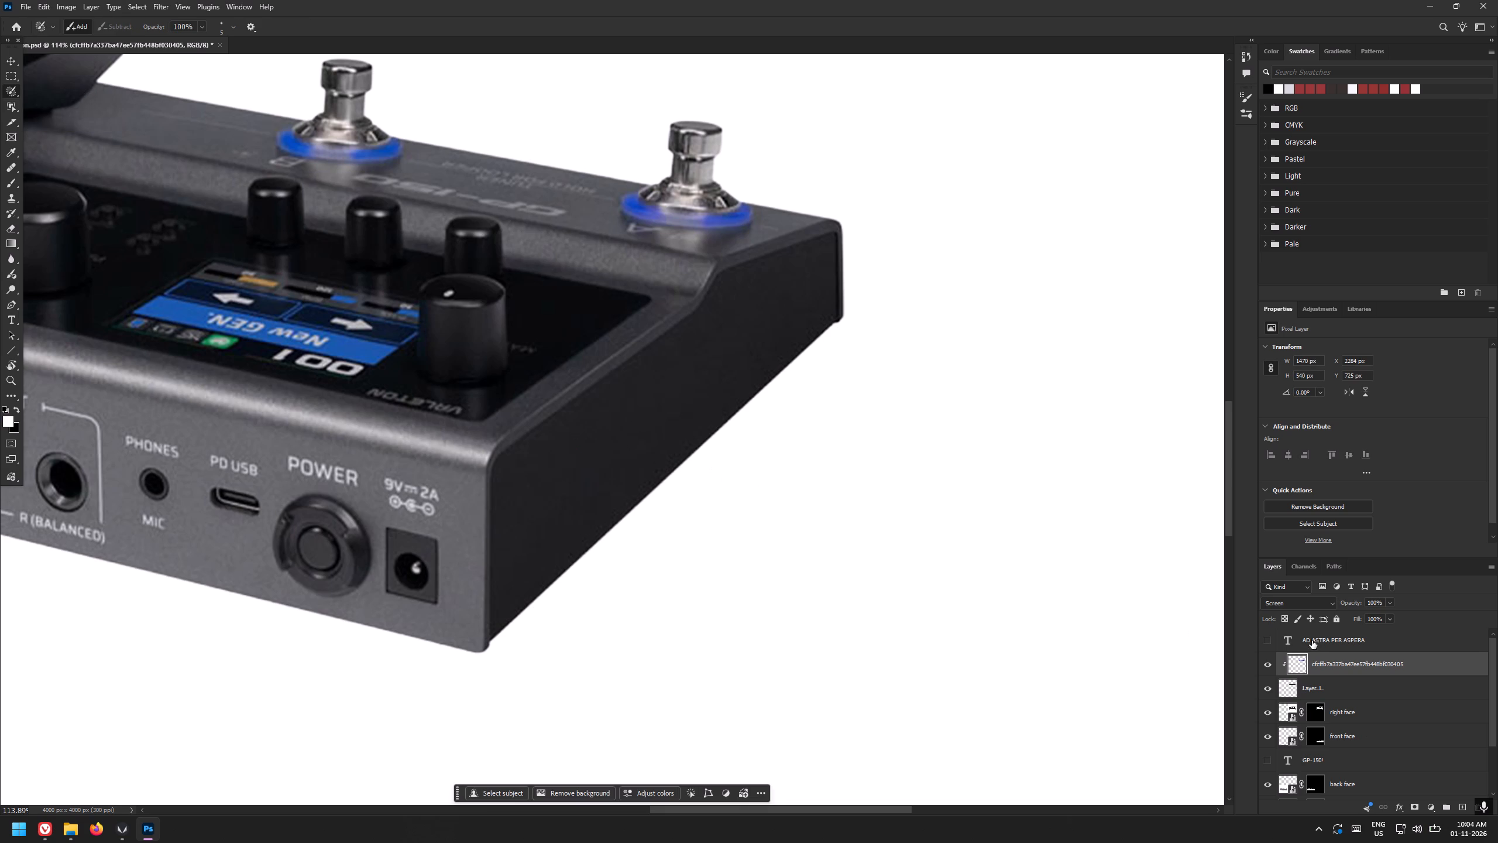
# Find the layer holding the angled pedal view by checking layer visibility, and make the quarter angle layer active.
pyautogui.click(1372, 736)
pyautogui.doubleClick(1269, 739)
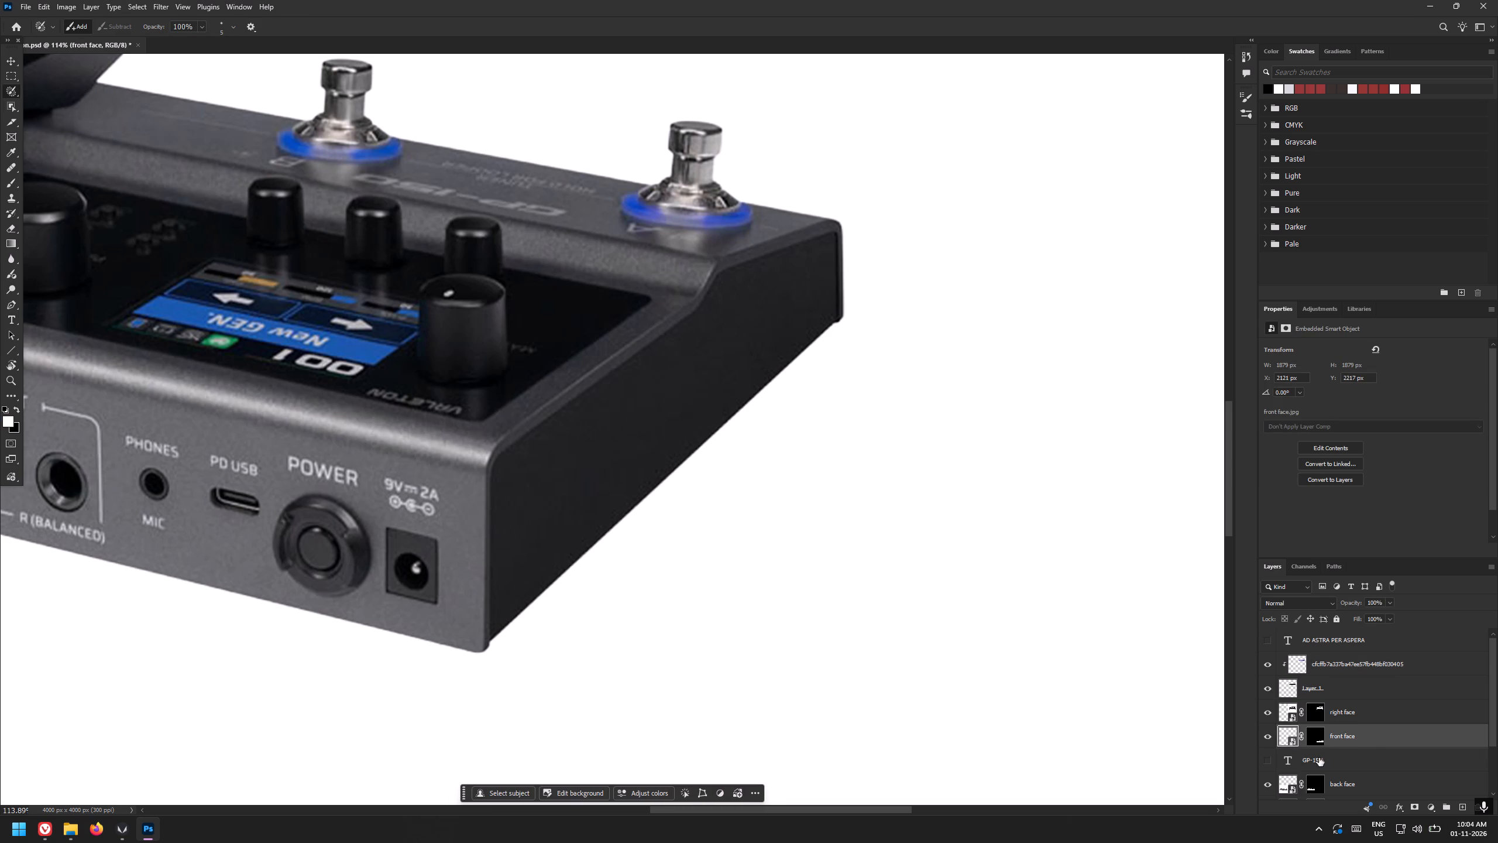
pyautogui.scroll(-5, 1320, 758)
pyautogui.doubleClick(1264, 715)
pyautogui.doubleClick(1267, 739)
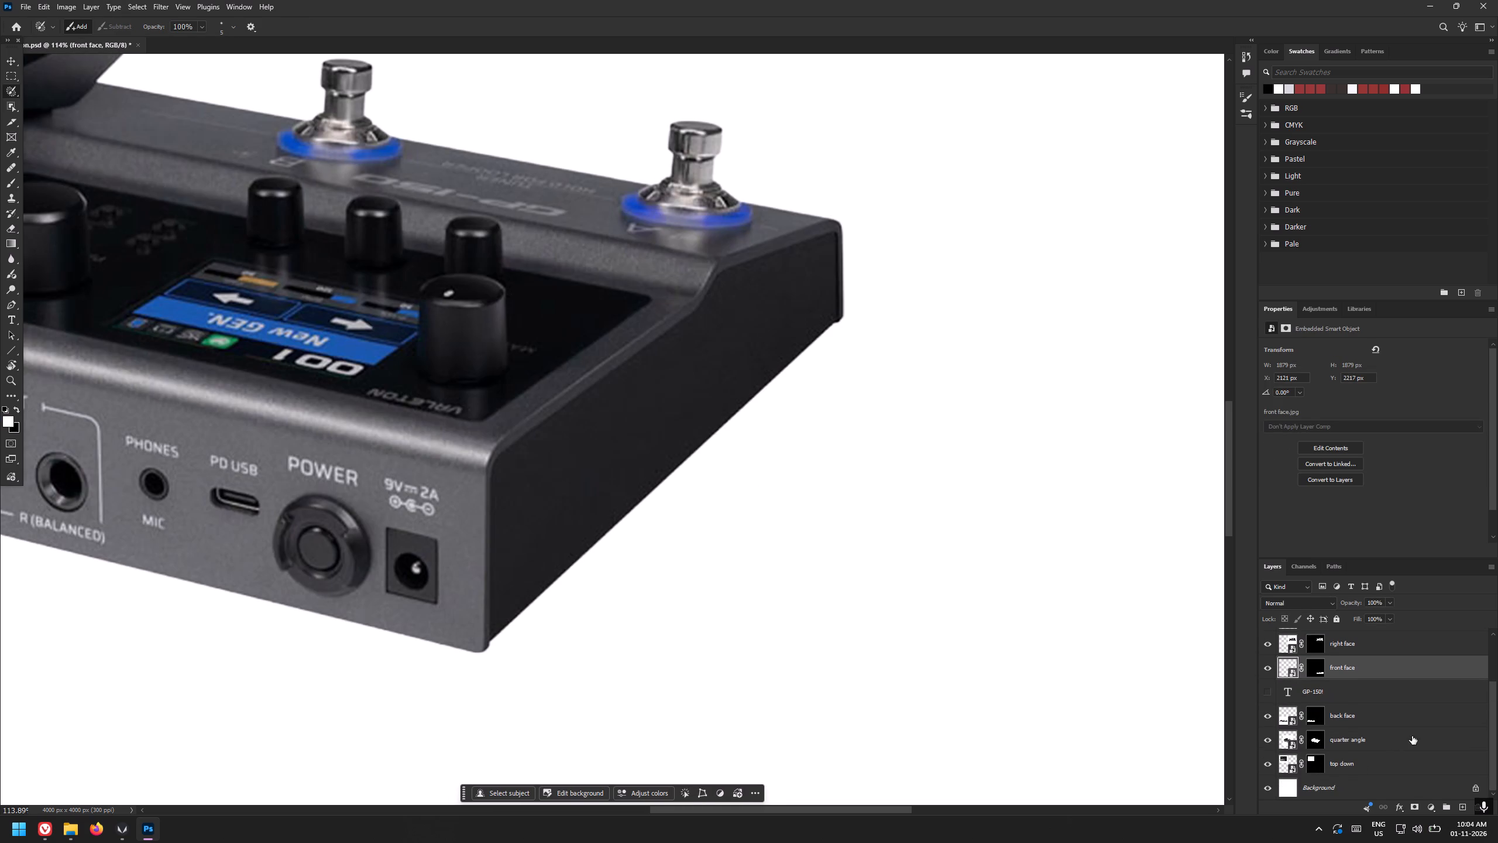
pyautogui.click(1413, 735)
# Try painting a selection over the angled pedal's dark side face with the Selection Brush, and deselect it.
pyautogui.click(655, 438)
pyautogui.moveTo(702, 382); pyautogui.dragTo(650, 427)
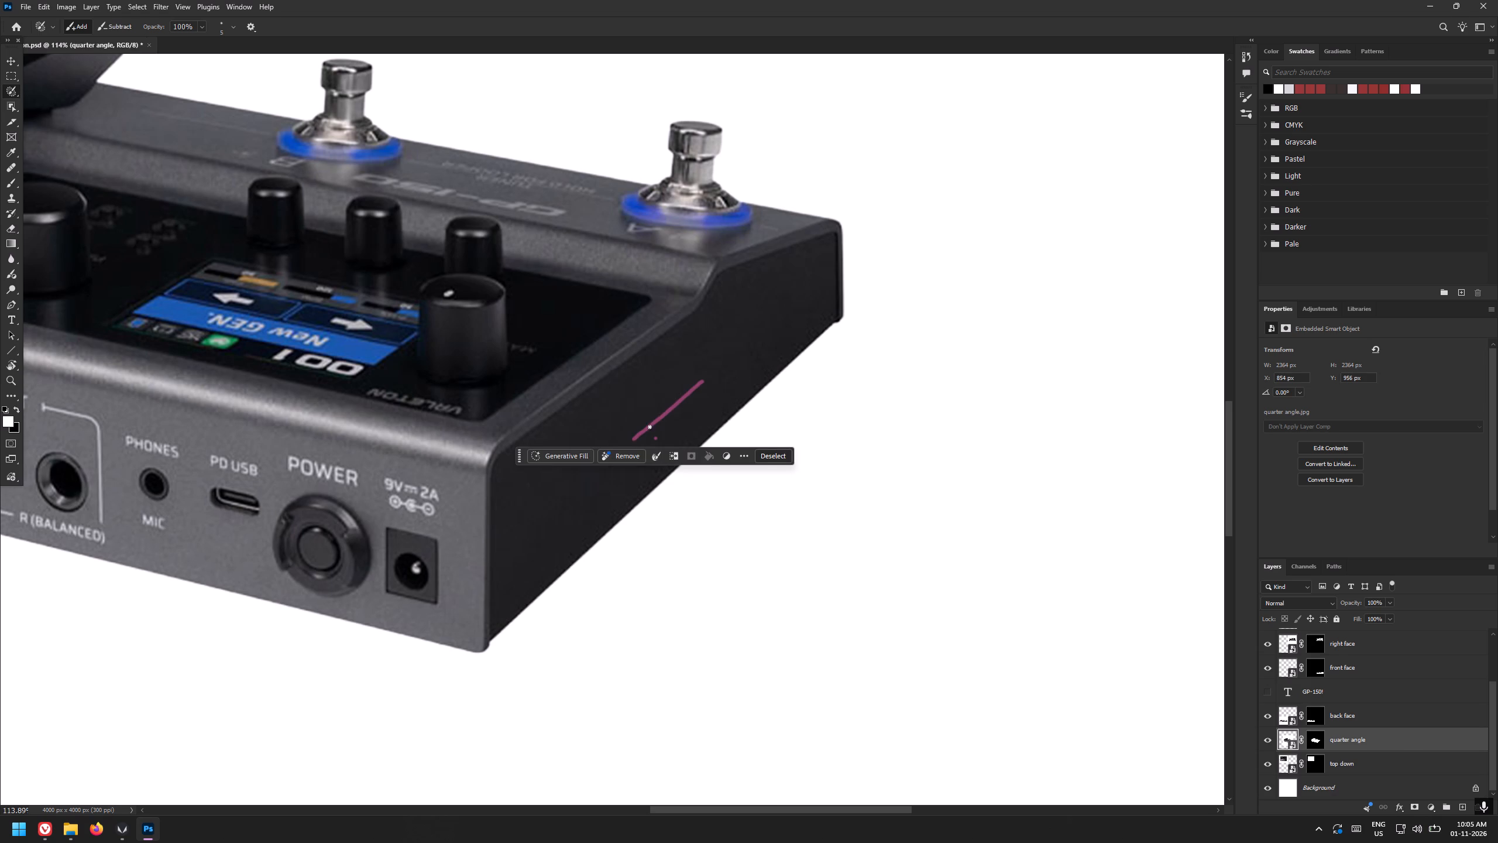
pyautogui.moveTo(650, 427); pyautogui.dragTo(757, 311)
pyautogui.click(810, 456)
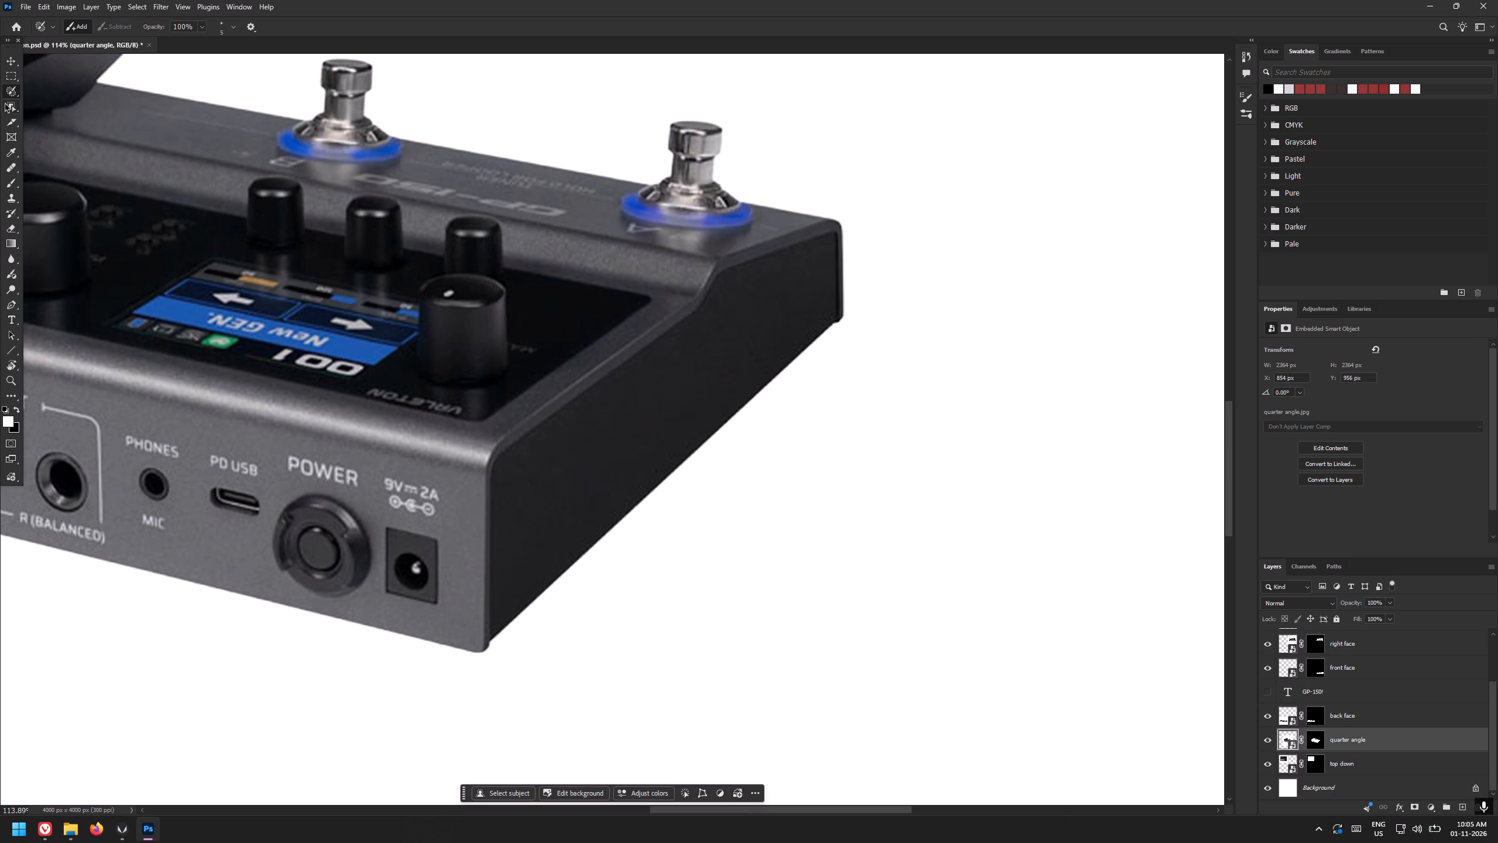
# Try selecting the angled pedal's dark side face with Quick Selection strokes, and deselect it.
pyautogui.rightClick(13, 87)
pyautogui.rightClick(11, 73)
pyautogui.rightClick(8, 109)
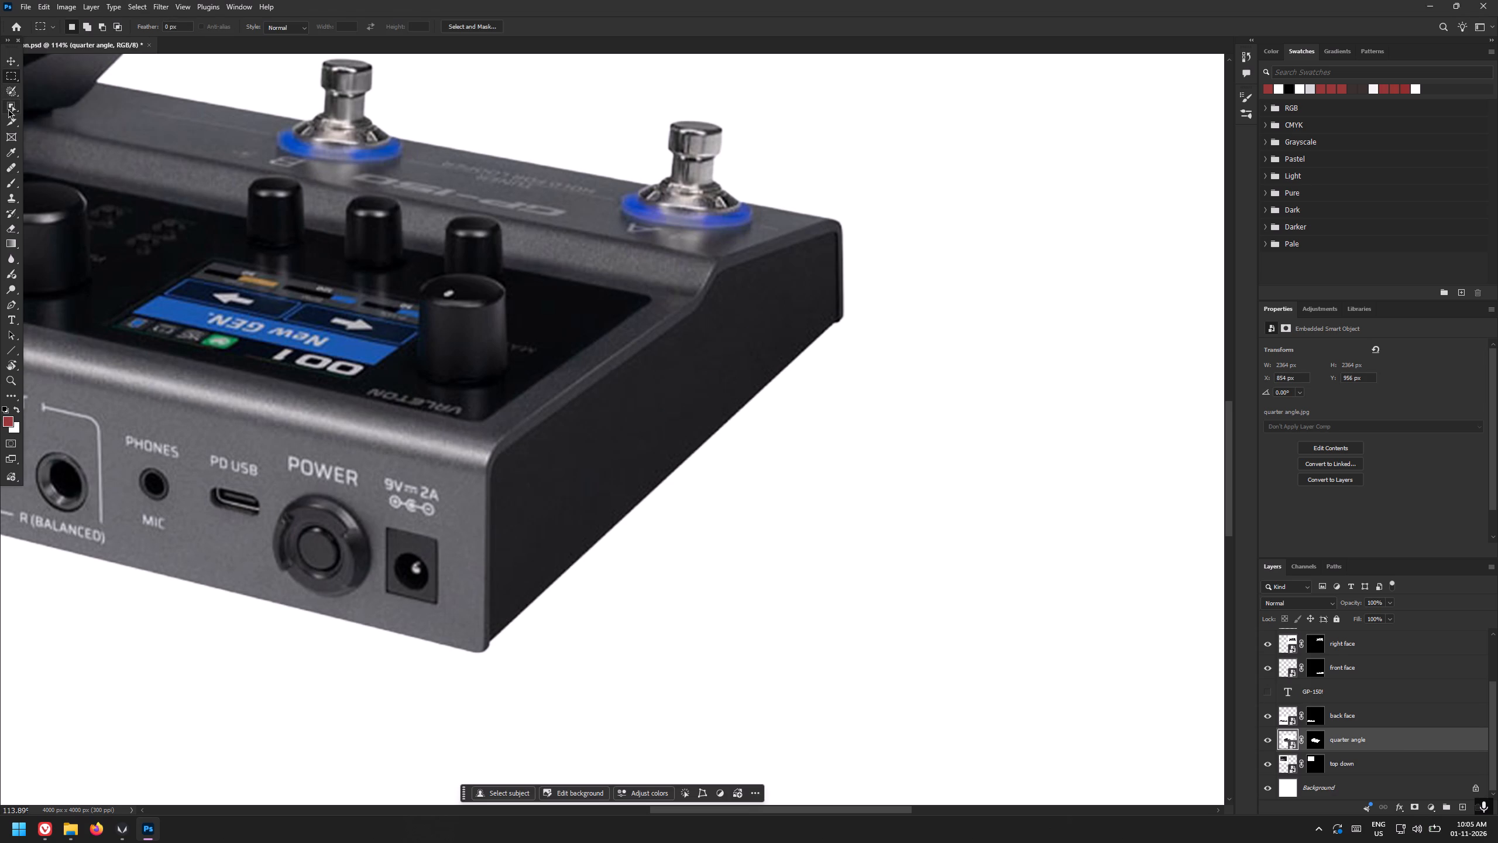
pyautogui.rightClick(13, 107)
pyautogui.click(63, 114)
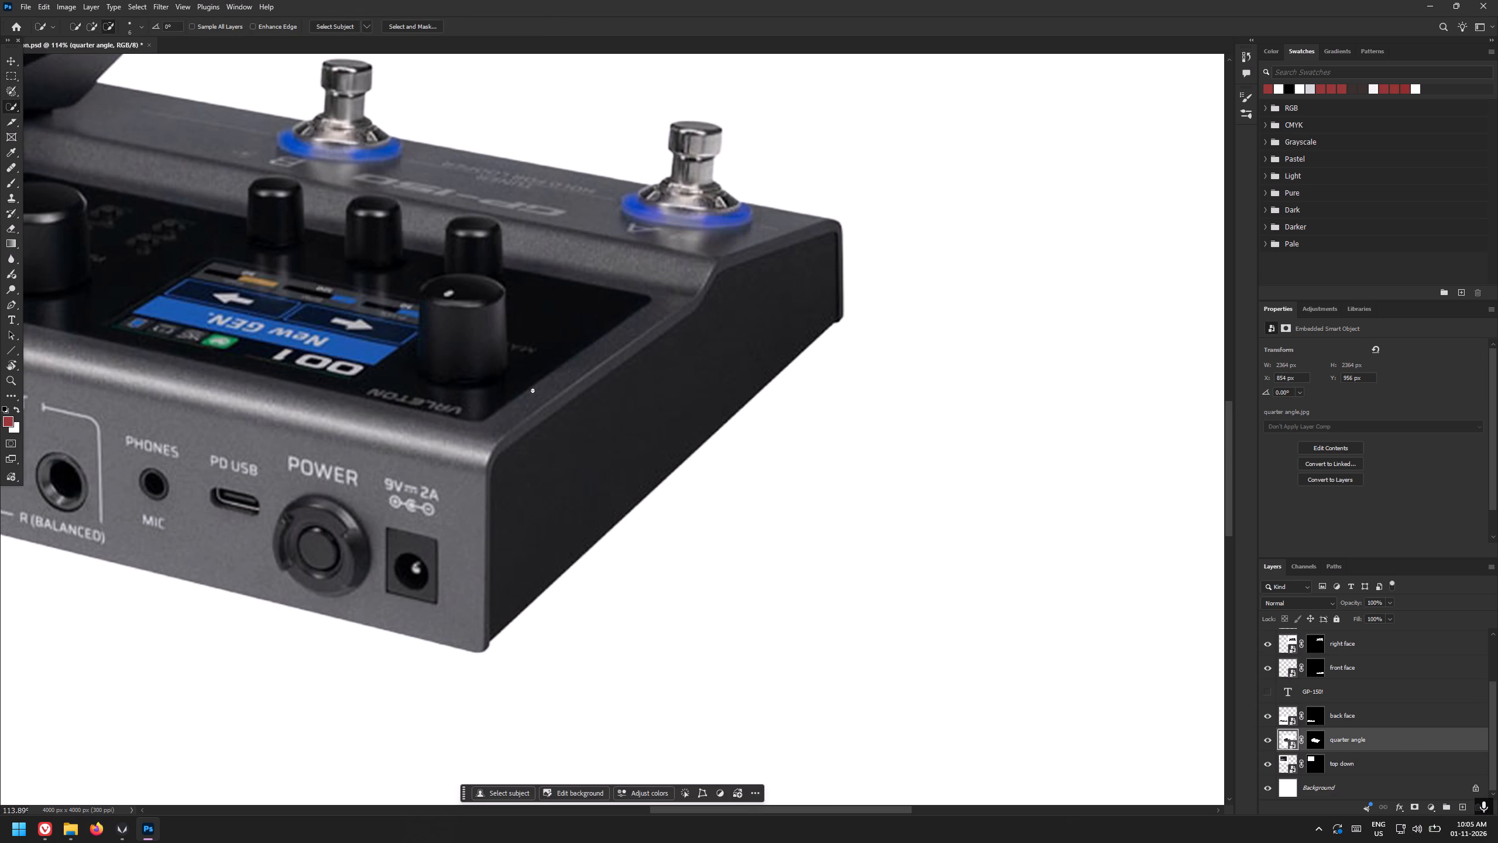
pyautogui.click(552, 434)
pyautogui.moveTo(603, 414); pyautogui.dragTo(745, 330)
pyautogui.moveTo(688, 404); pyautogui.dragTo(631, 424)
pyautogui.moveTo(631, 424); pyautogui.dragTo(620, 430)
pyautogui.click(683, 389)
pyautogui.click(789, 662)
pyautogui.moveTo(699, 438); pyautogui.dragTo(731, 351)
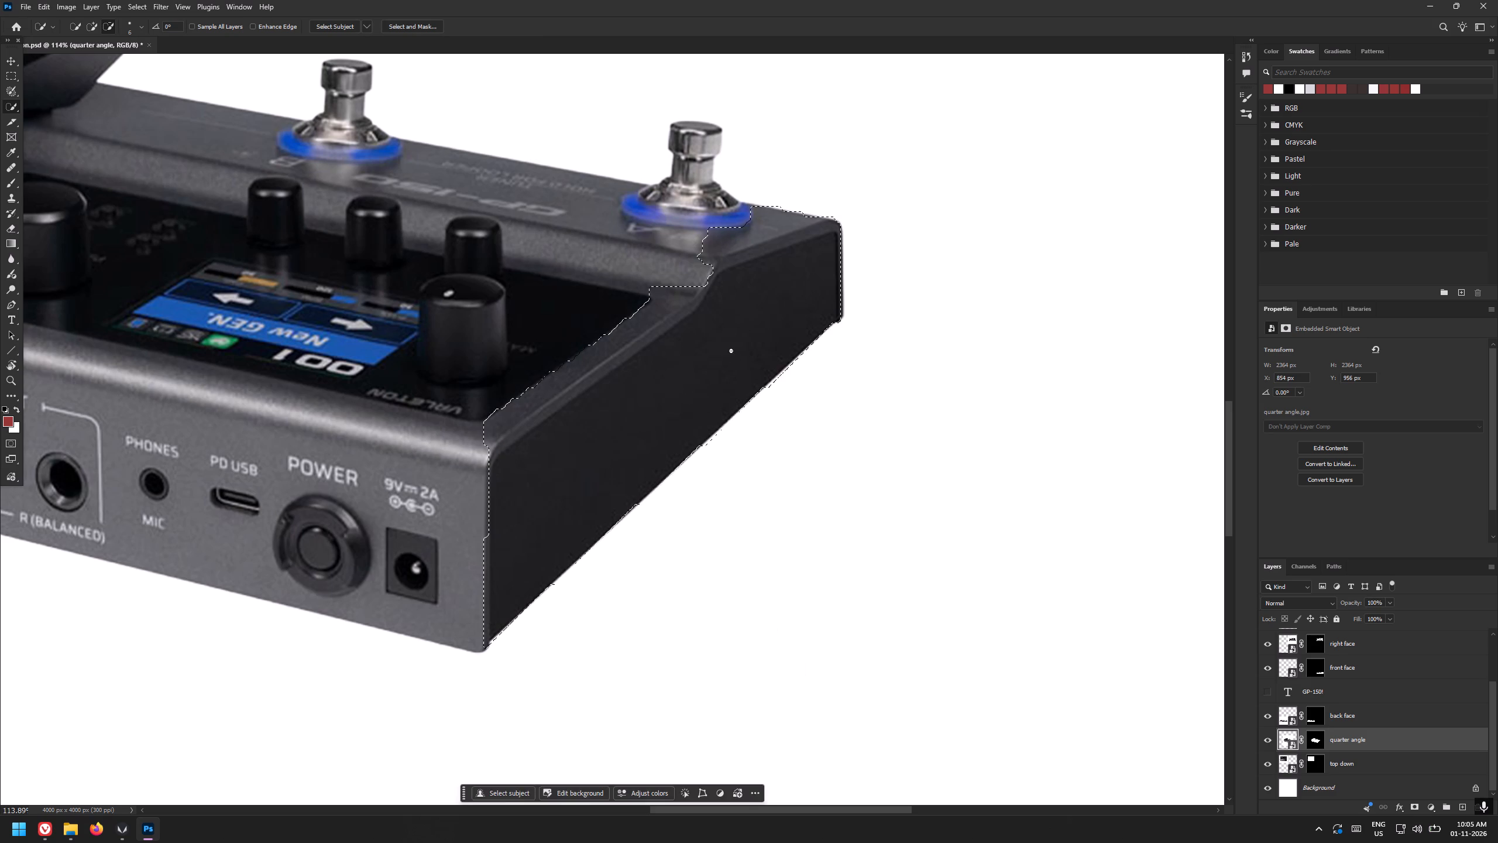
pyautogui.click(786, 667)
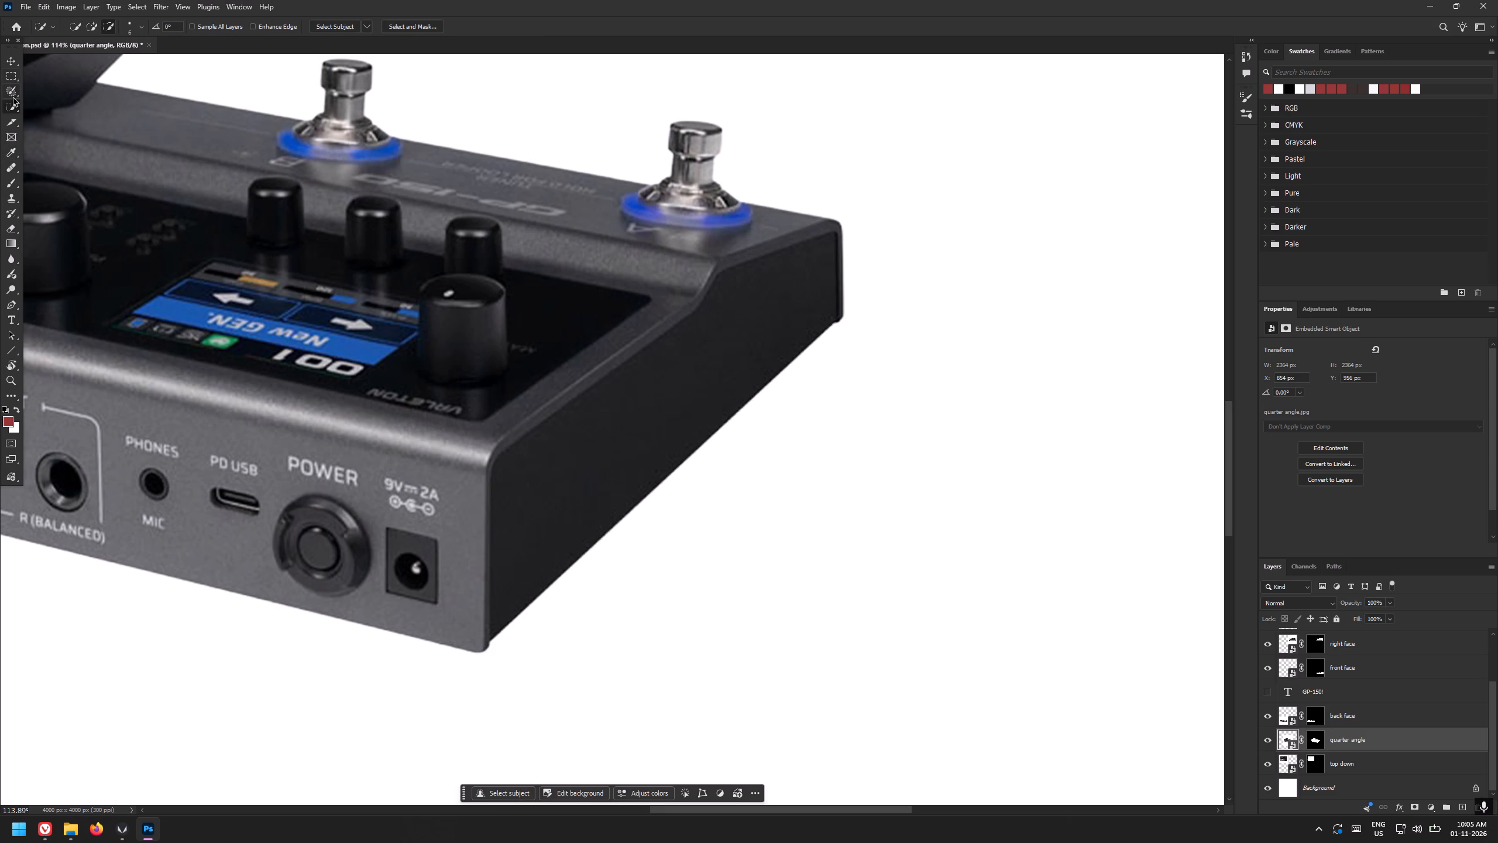
# Set up the Polygonal Lasso for tracing the angled pedal's dark side face from its far upper corner.
pyautogui.rightClick(12, 104)
pyautogui.rightClick(15, 101)
pyautogui.rightClick(13, 94)
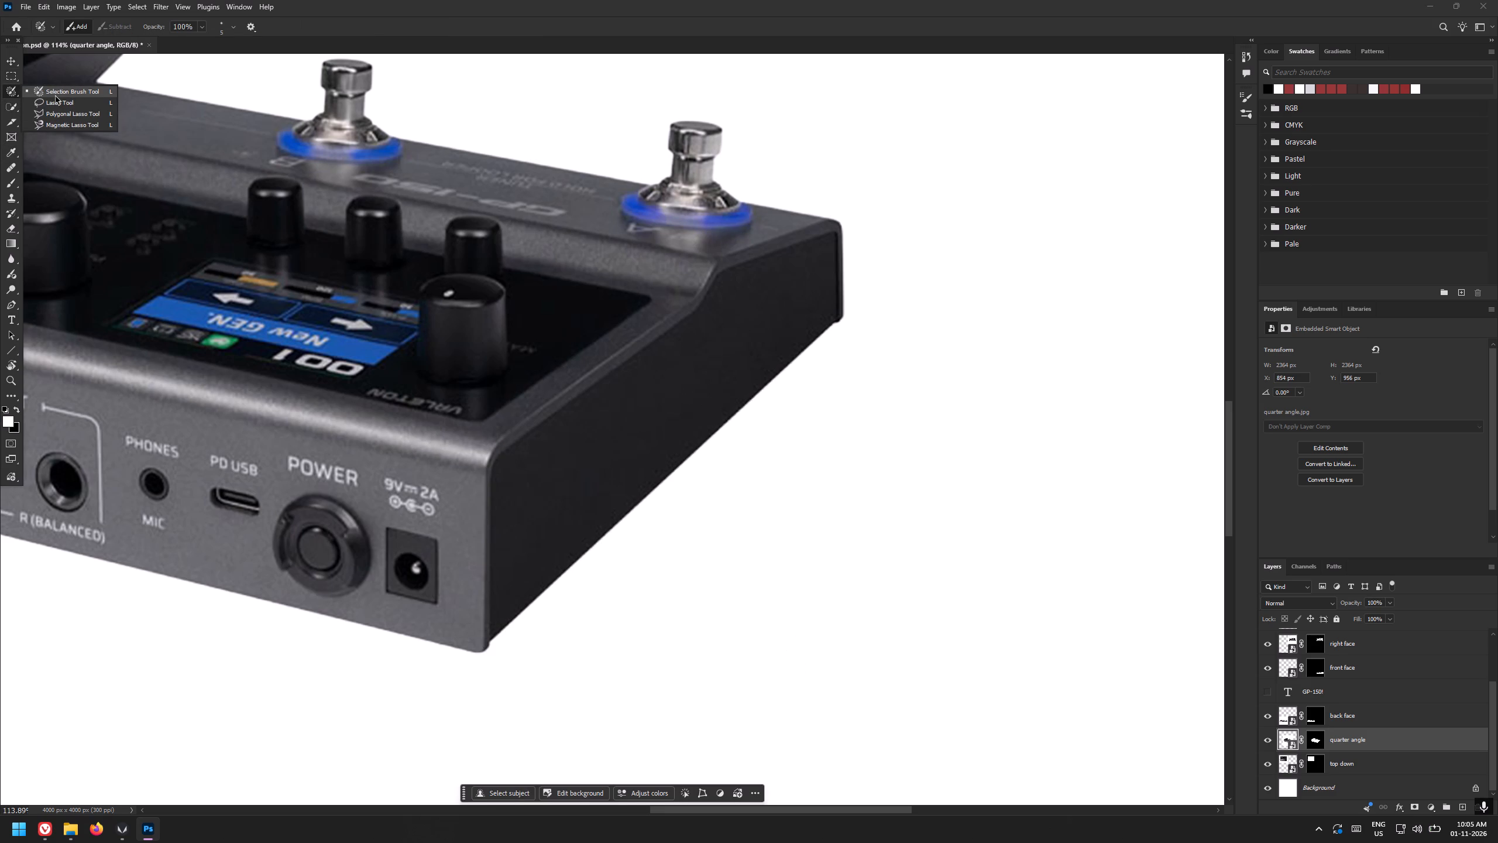
pyautogui.click(77, 115)
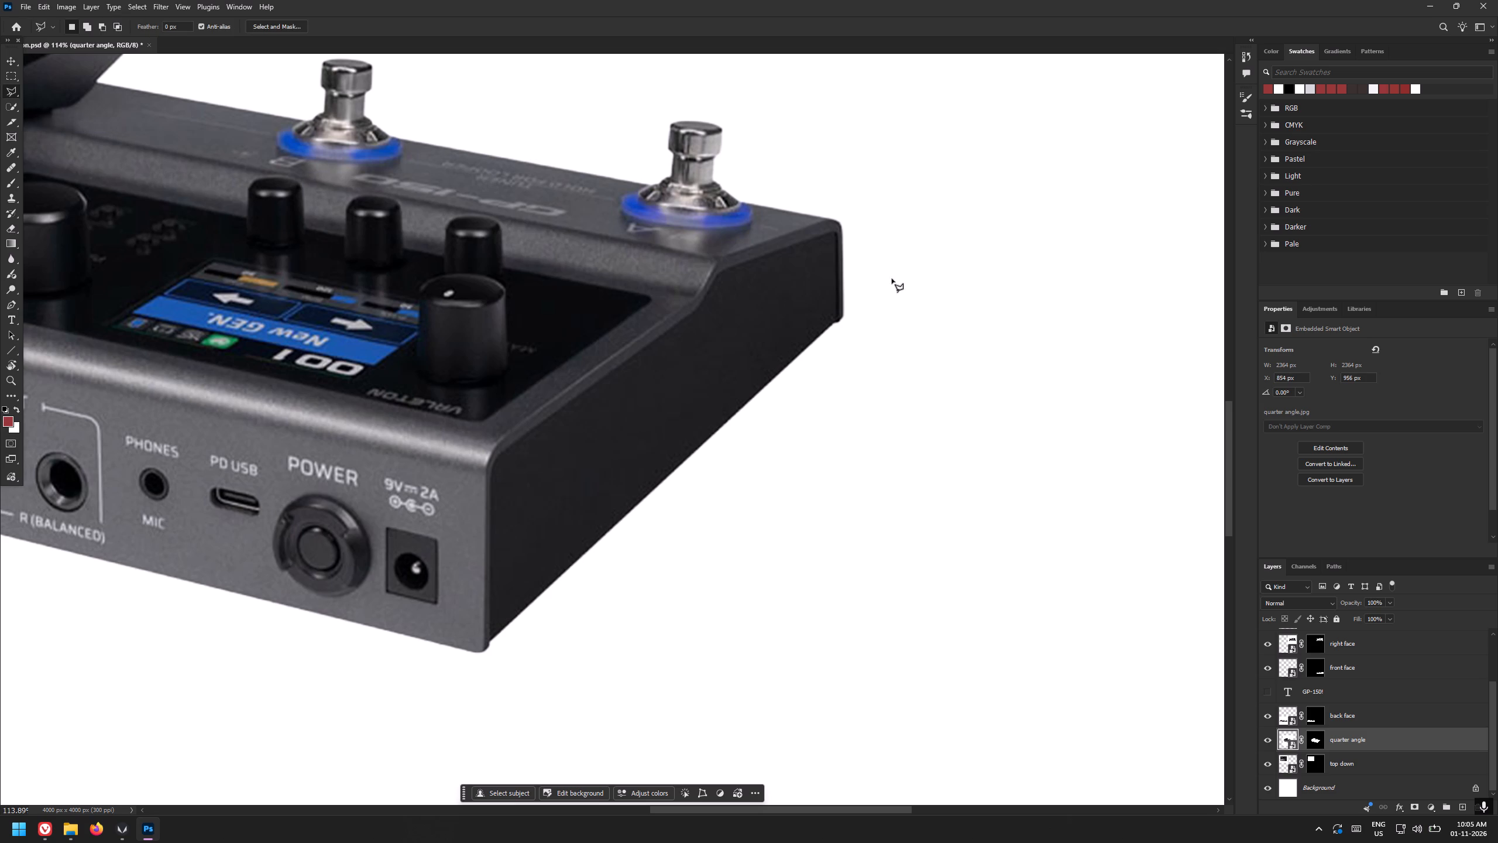
pyautogui.keyDown('shift'); pyautogui.scroll(5, 892, 279); pyautogui.keyUp('shift')
pyautogui.keyDown('shift'); pyautogui.scroll(-3, 814, 275); pyautogui.keyUp('shift')
pyautogui.scroll(-3, 886, 451)
pyautogui.keyDown('shift'); pyautogui.scroll(3, 887, 451); pyautogui.keyUp('shift')
pyautogui.keyDown('shift'); pyautogui.scroll(-2, 887, 451); pyautogui.keyUp('shift')
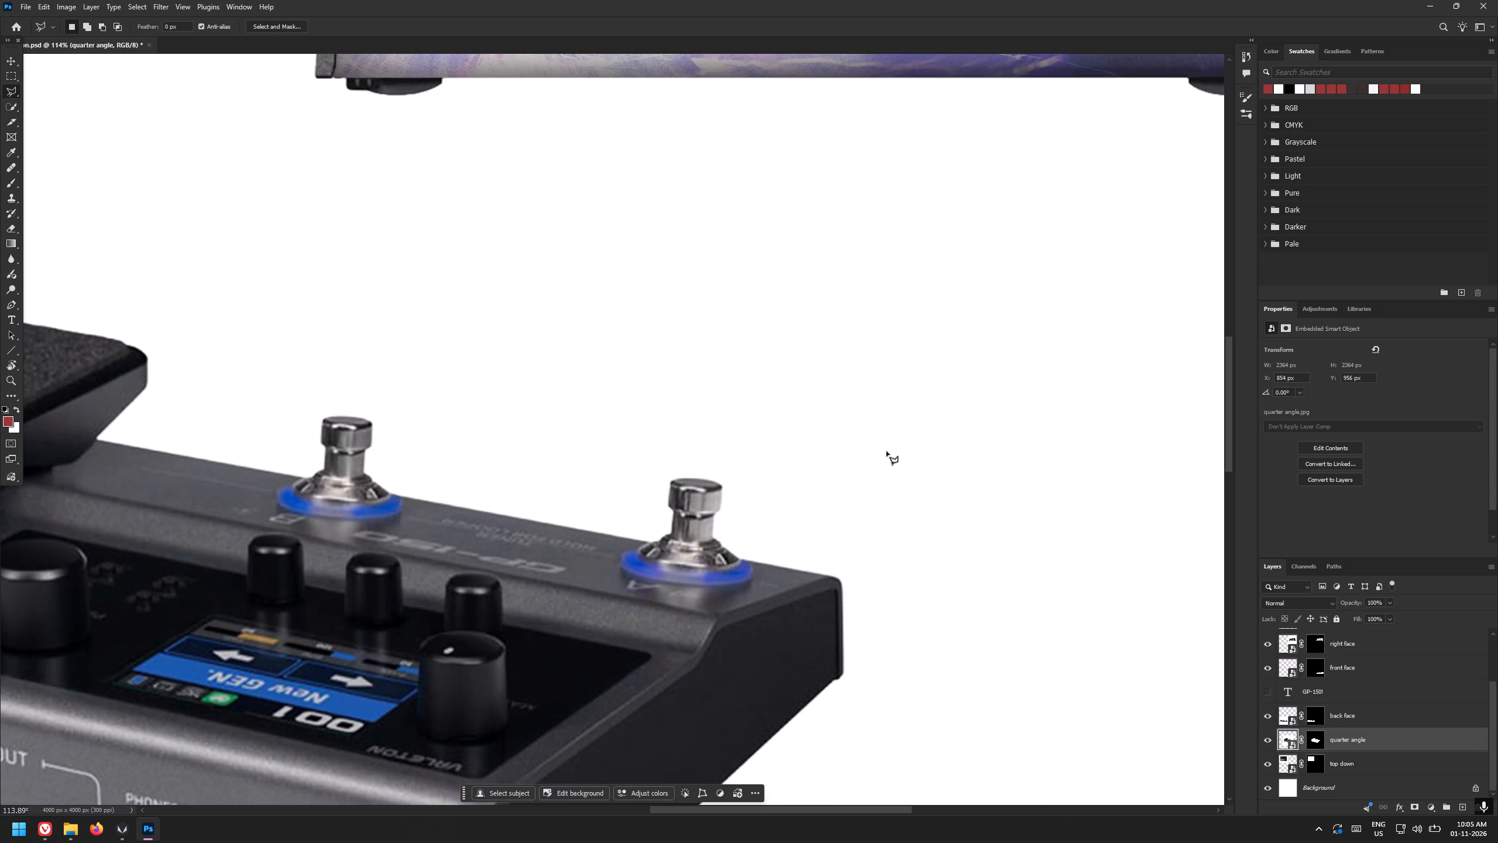
pyautogui.scroll(-7, 947, 399)
pyautogui.scroll(1, 901, 429)
pyautogui.scroll(-16, 901, 429)
pyautogui.keyDown('alt'); pyautogui.scroll(20, 900, 429); pyautogui.keyUp('alt')
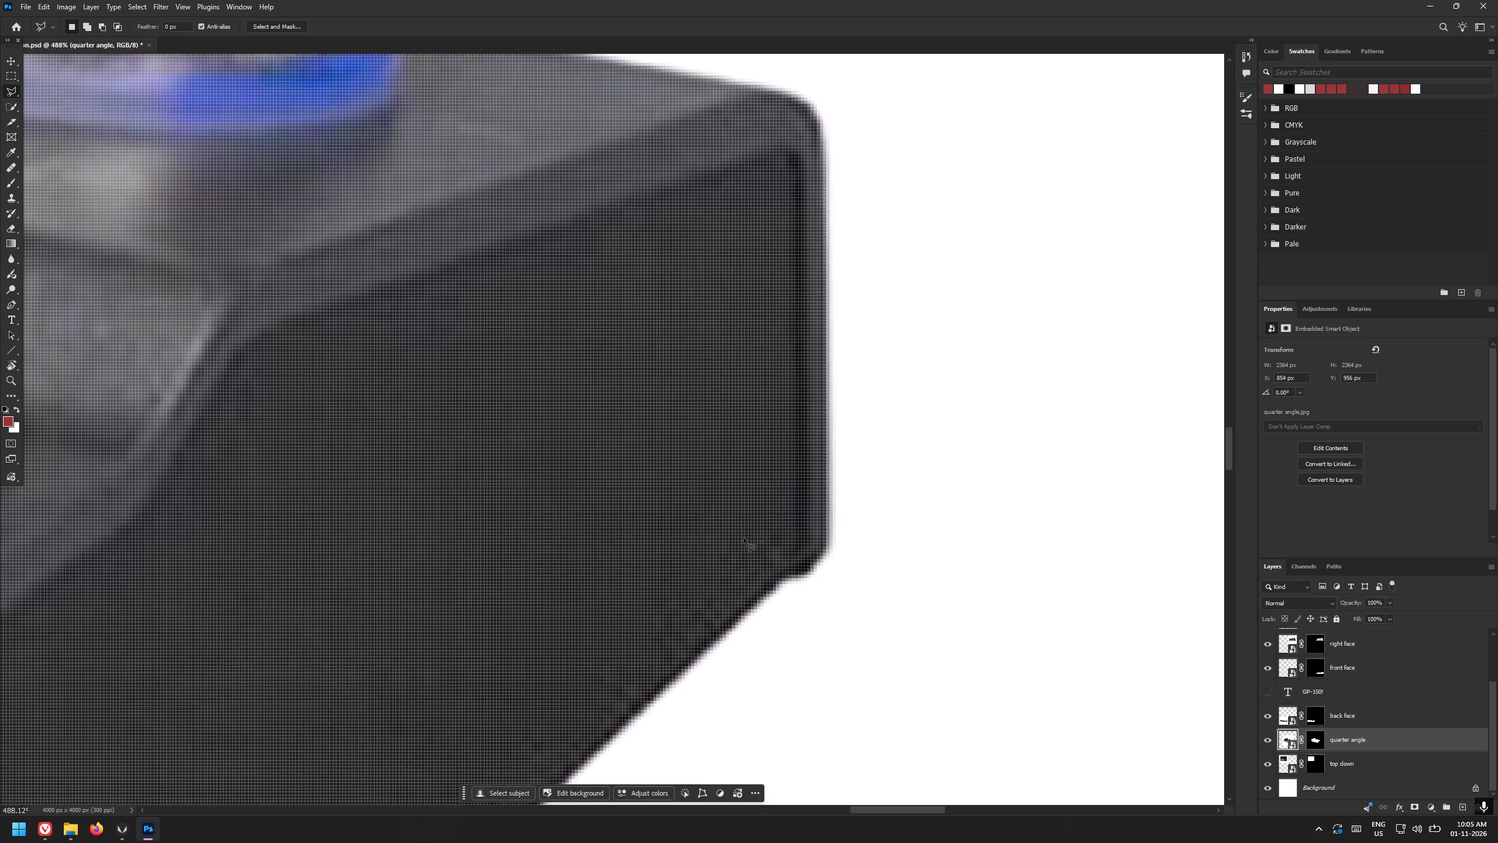
pyautogui.keyDown('alt'); pyautogui.scroll(8, 744, 538); pyautogui.keyUp('alt')
pyautogui.keyDown('alt'); pyautogui.scroll(-12, 775, 536); pyautogui.keyUp('alt')
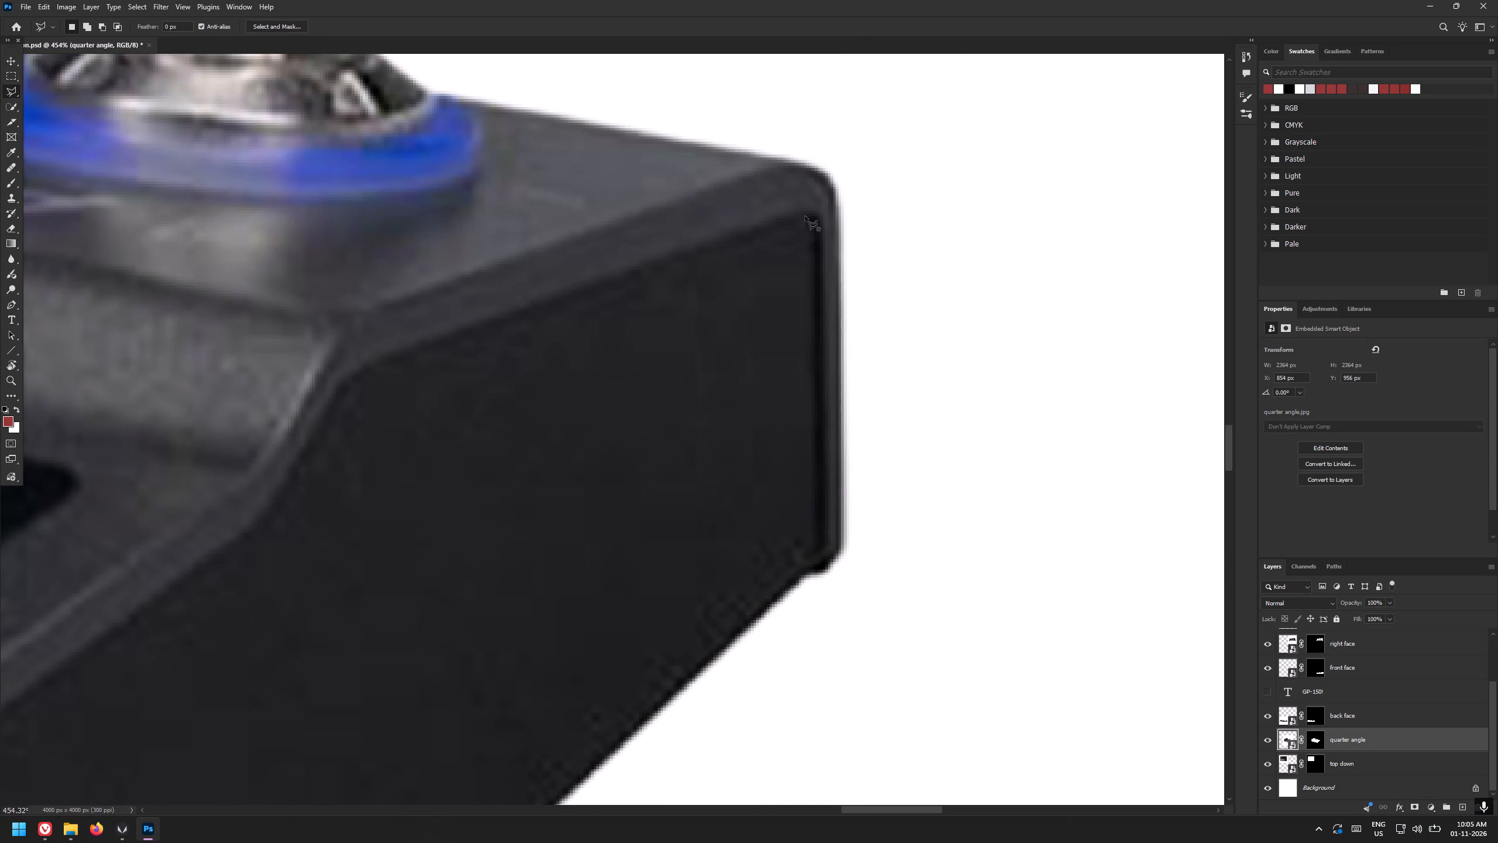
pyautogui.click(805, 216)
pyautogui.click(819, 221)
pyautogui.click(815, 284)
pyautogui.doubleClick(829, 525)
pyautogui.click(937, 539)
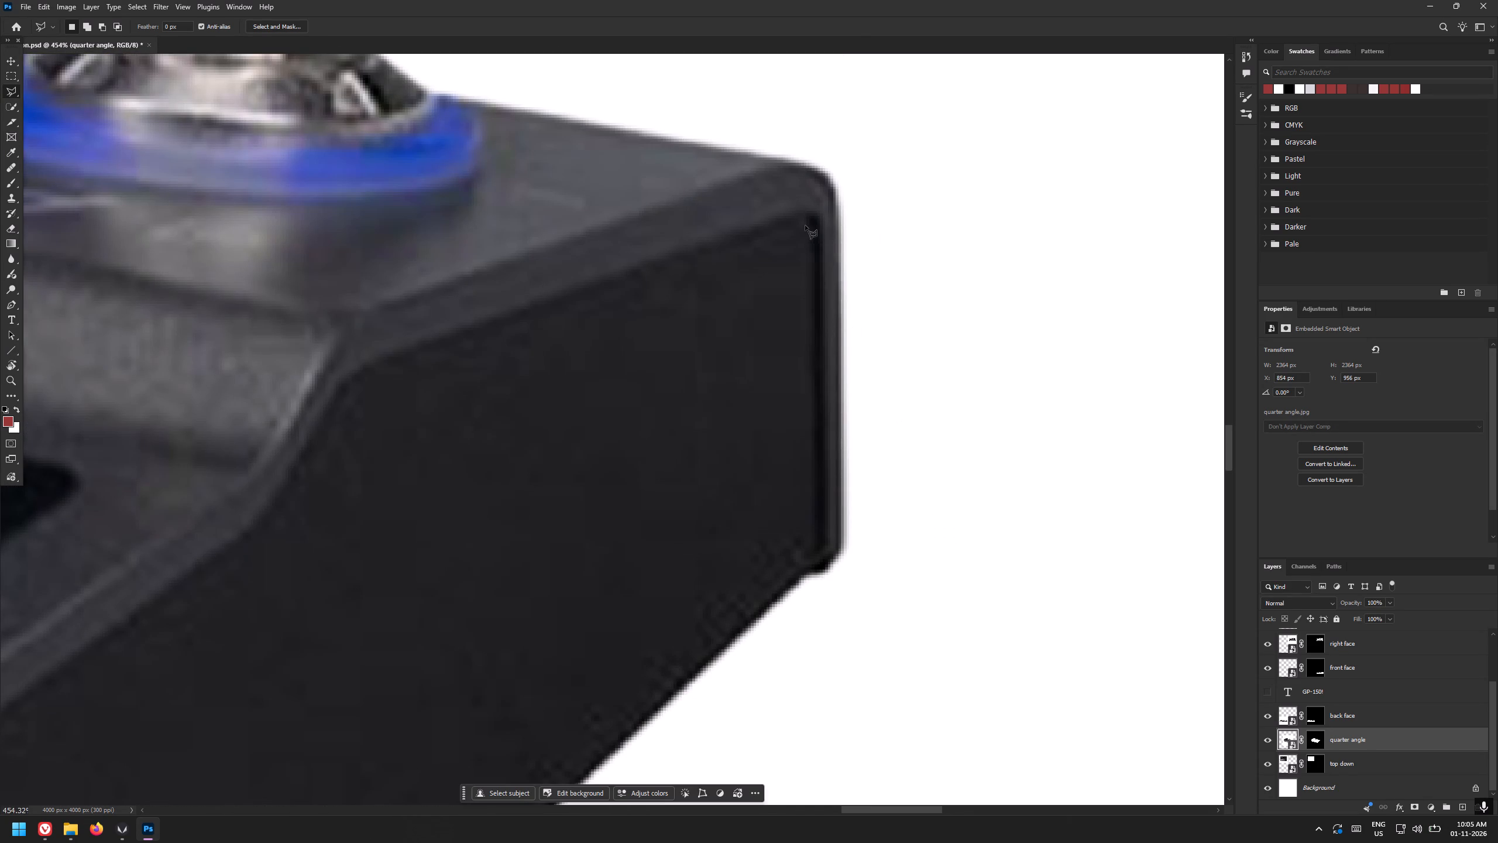
# Trace the angled pedal's dark side face with the Polygonal Lasso down its far edge and along the bottom edge to the near lower corner.
pyautogui.click(799, 221)
pyautogui.click(812, 224)
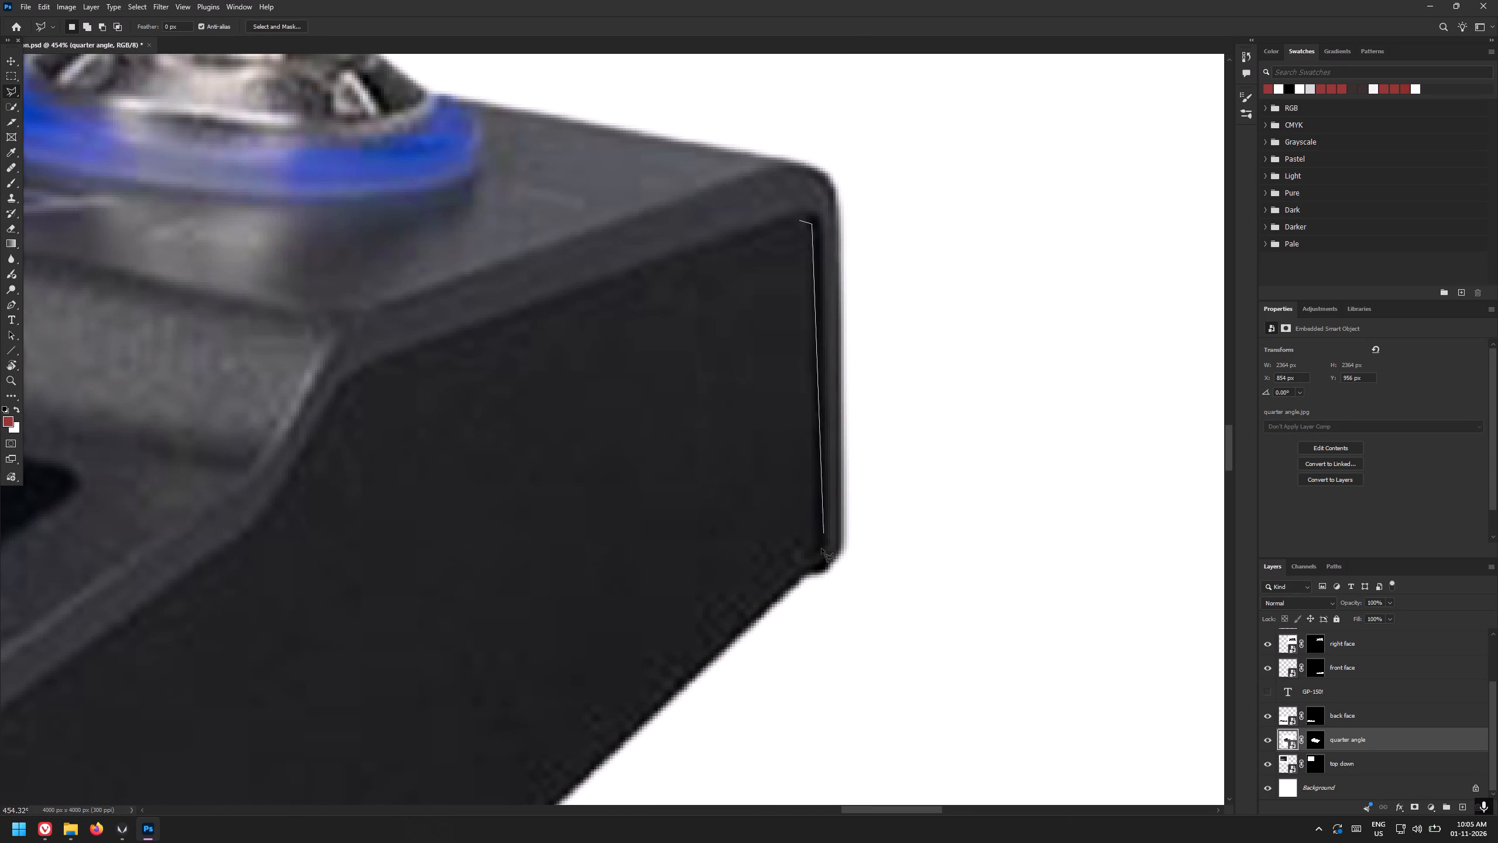
pyautogui.click(819, 545)
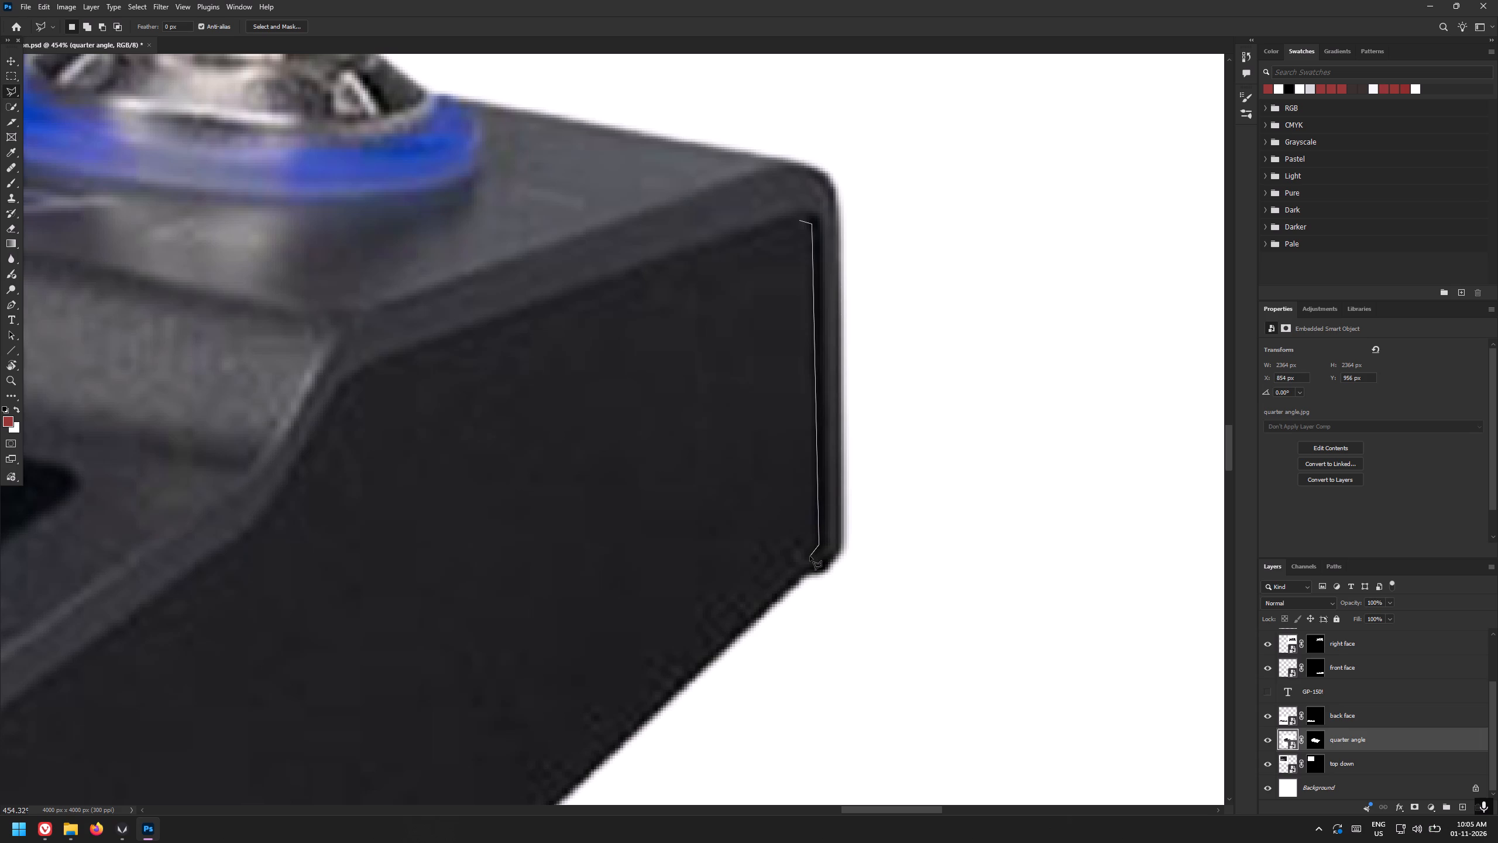
pyautogui.click(810, 556)
pyautogui.click(810, 570)
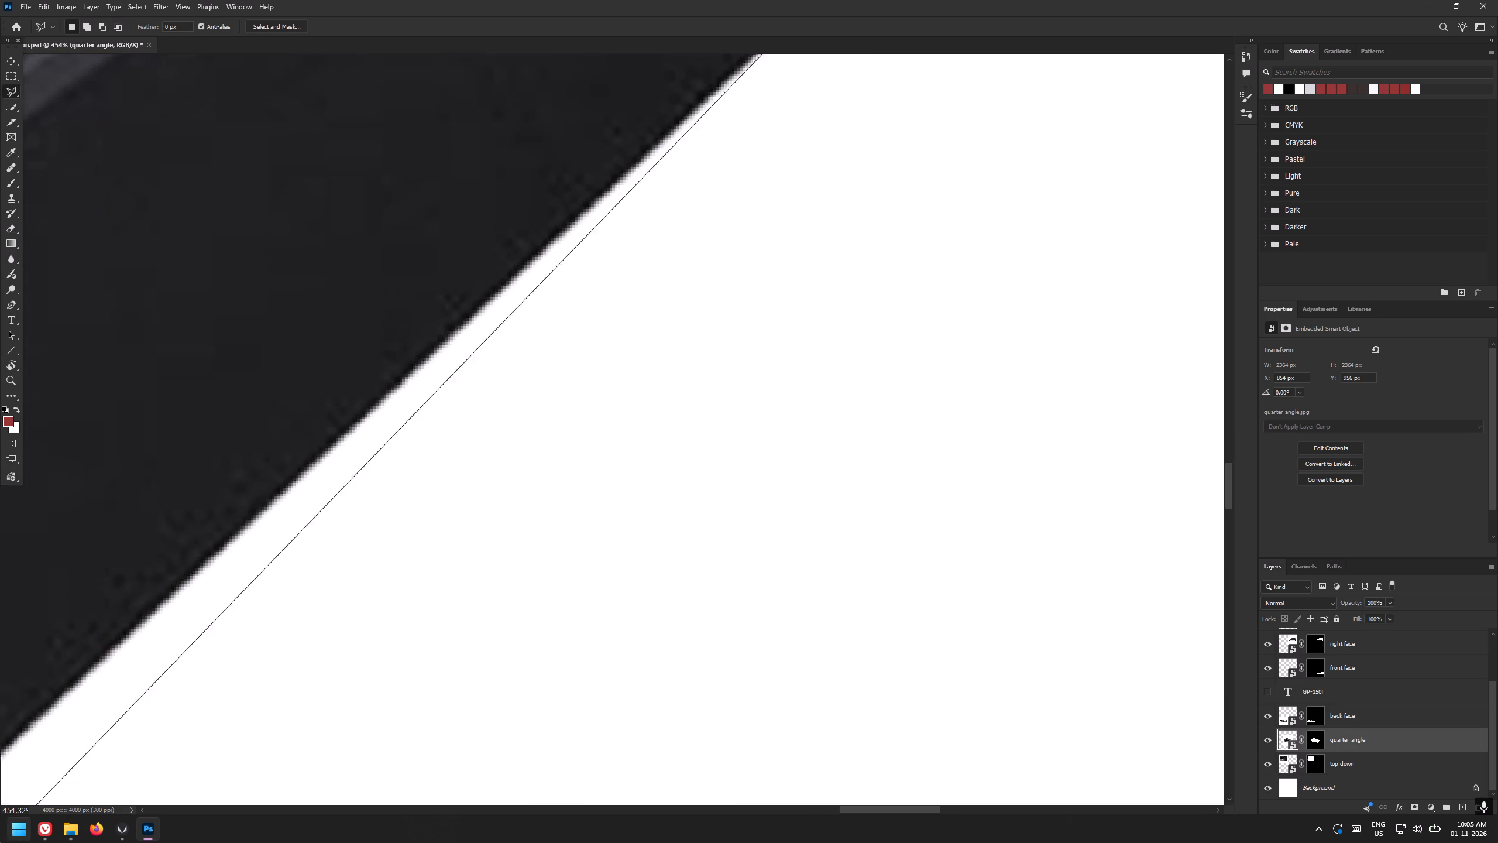
pyautogui.scroll(1, 40, 775)
pyautogui.keyDown('shift'); pyautogui.scroll(-4, 128, 492); pyautogui.keyUp('shift')
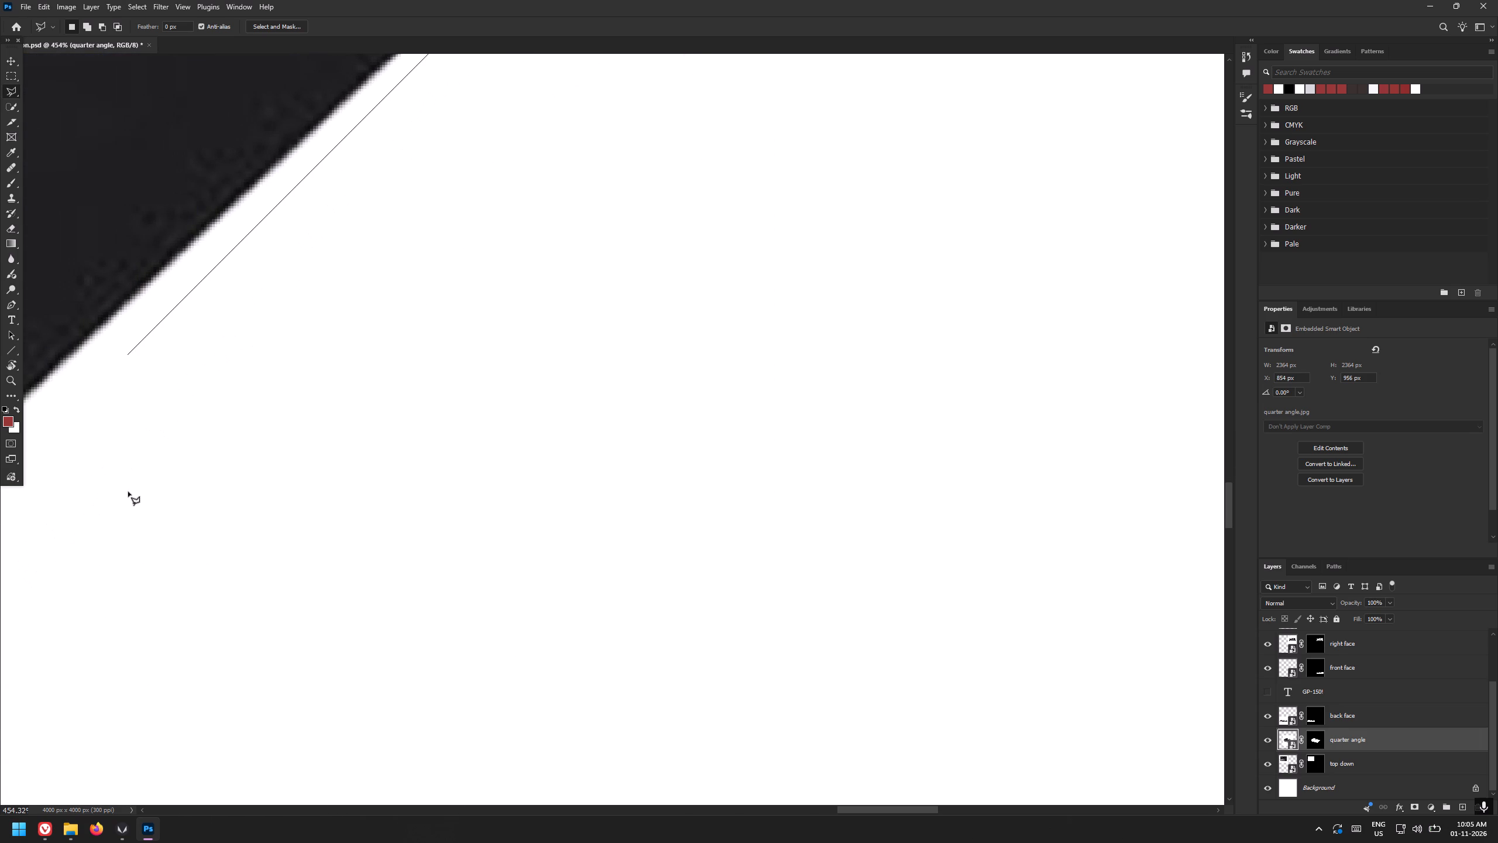
pyautogui.scroll(-5, 59, 486)
pyautogui.keyDown('alt'); pyautogui.scroll(-5, 121, 455); pyautogui.keyUp('alt')
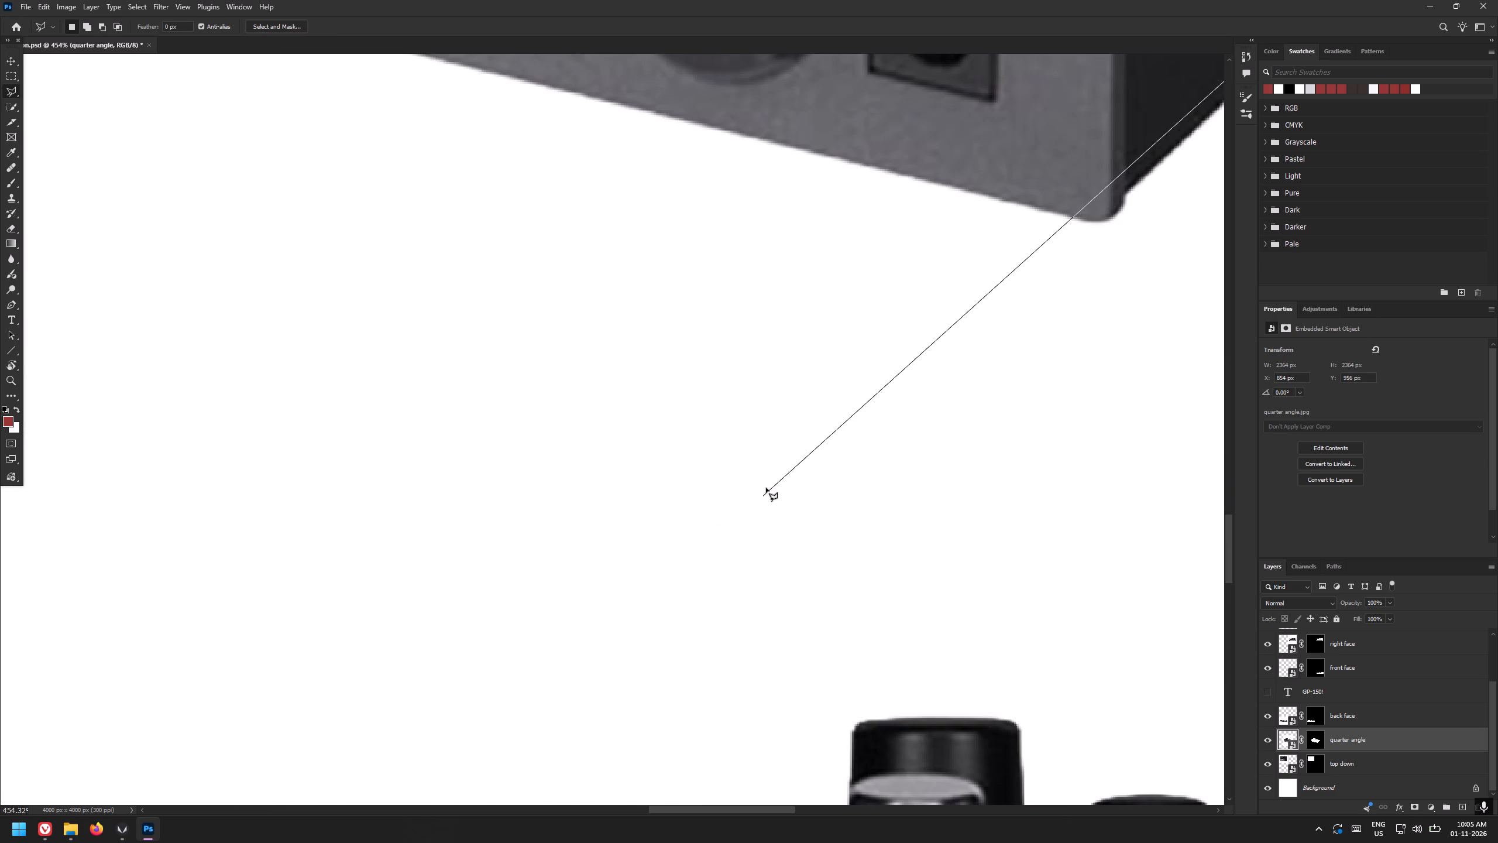
pyautogui.scroll(-7, 766, 488)
pyautogui.scroll(1, 789, 475)
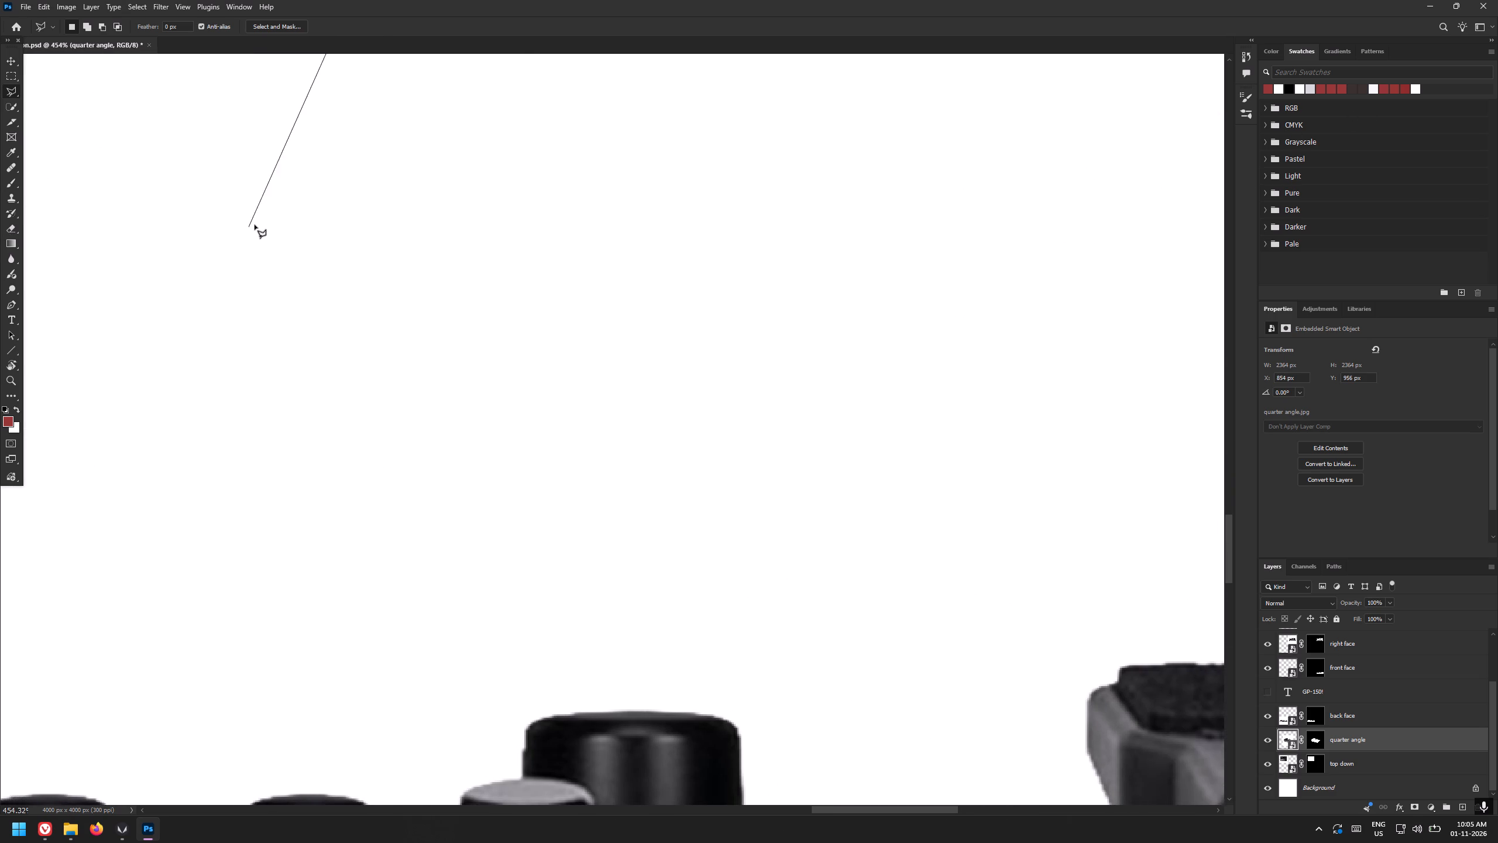
pyautogui.keyDown('alt'); pyautogui.scroll(-7, 255, 225); pyautogui.keyUp('alt')
pyautogui.scroll(4, 162, 324)
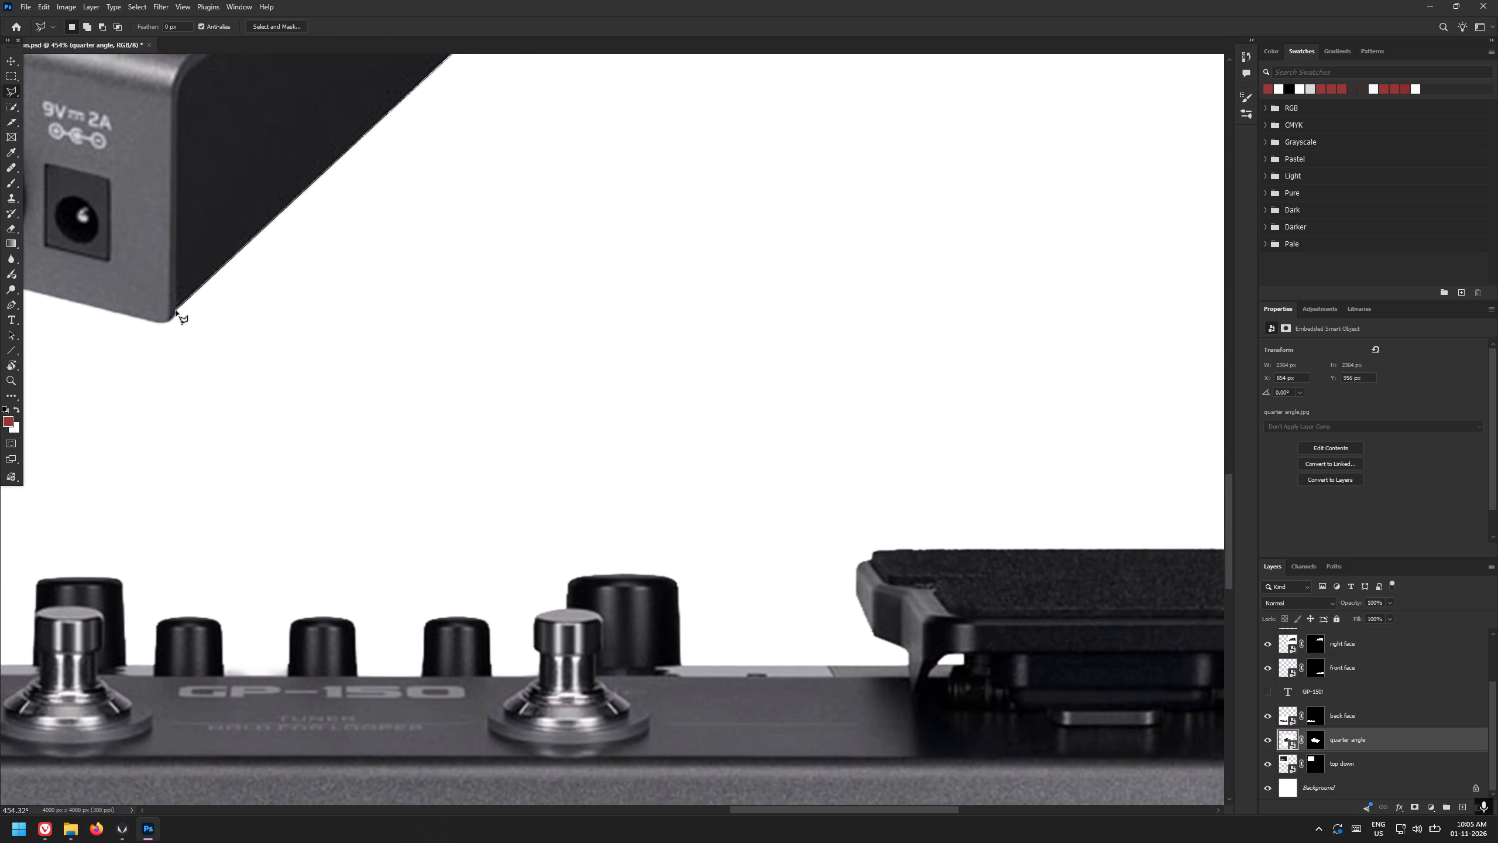
pyautogui.click(177, 309)
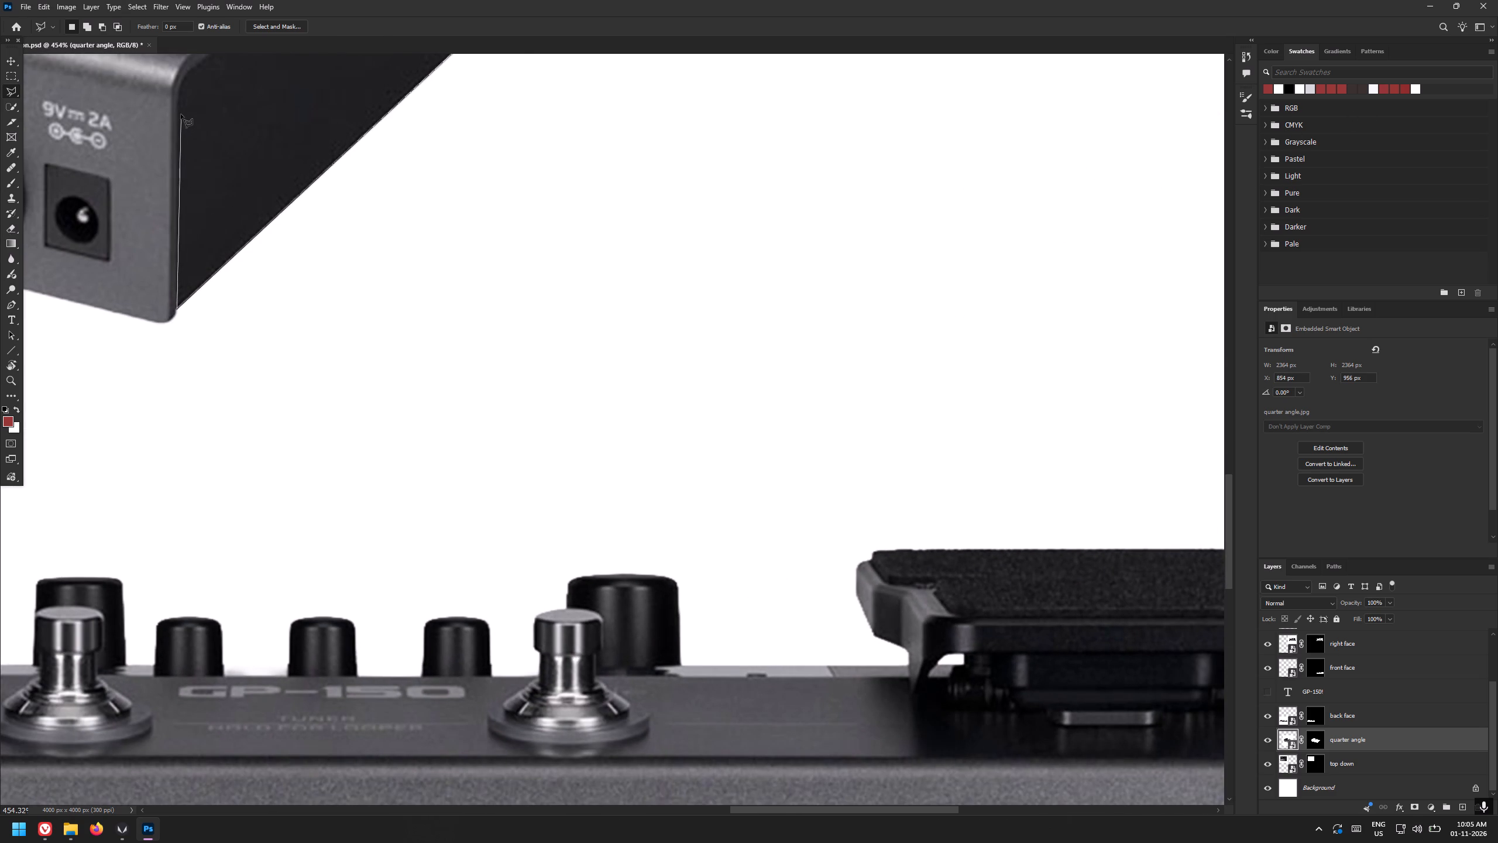
# Trace the side face's near vertical edge and stepped upper edge, closing the lasso selection at the far upper corner.
pyautogui.click(178, 109)
pyautogui.click(180, 87)
pyautogui.click(186, 76)
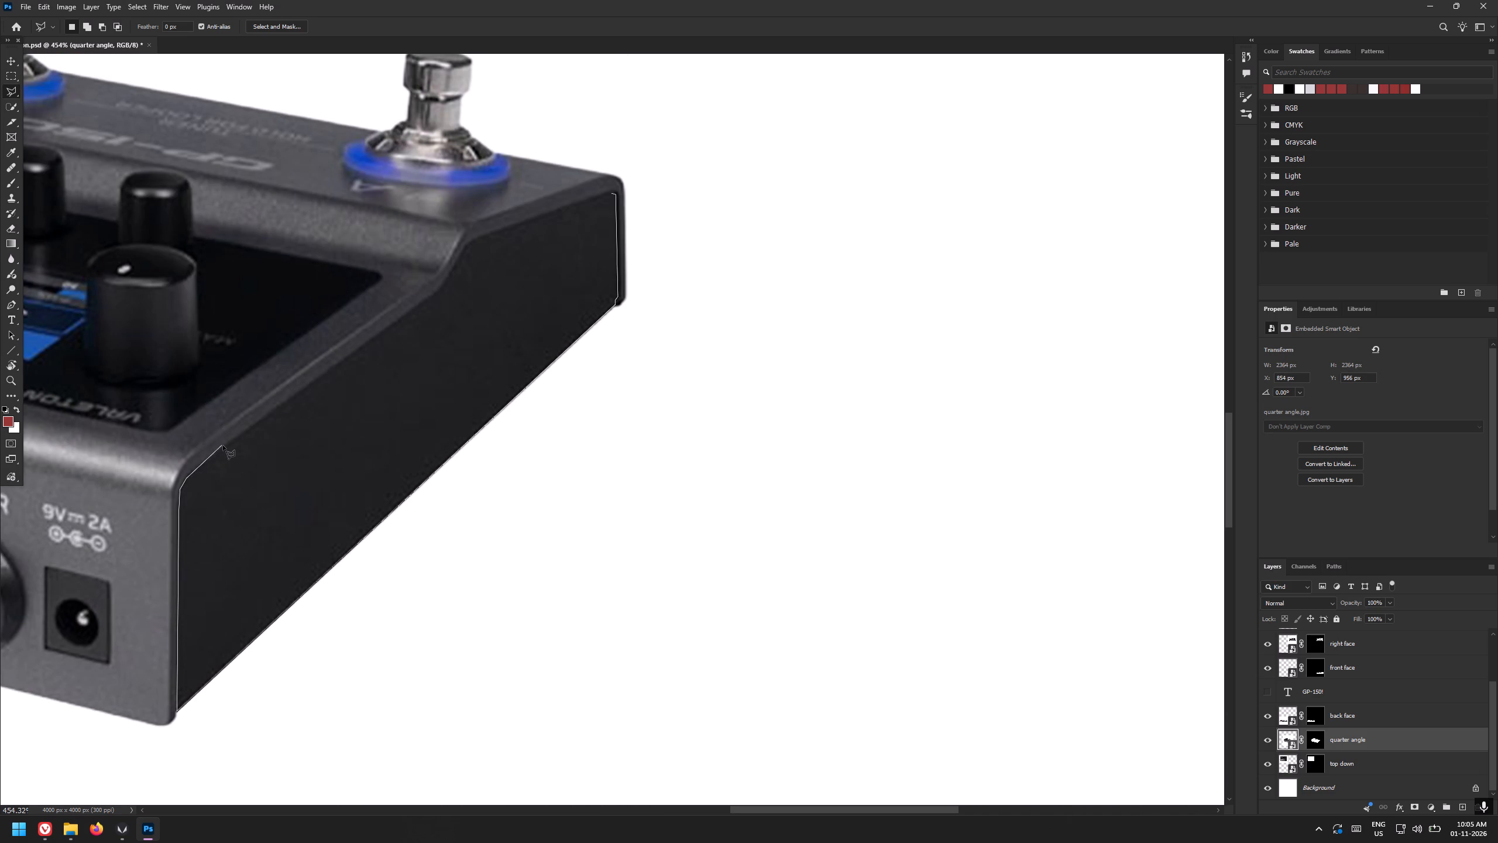
pyautogui.click(225, 445)
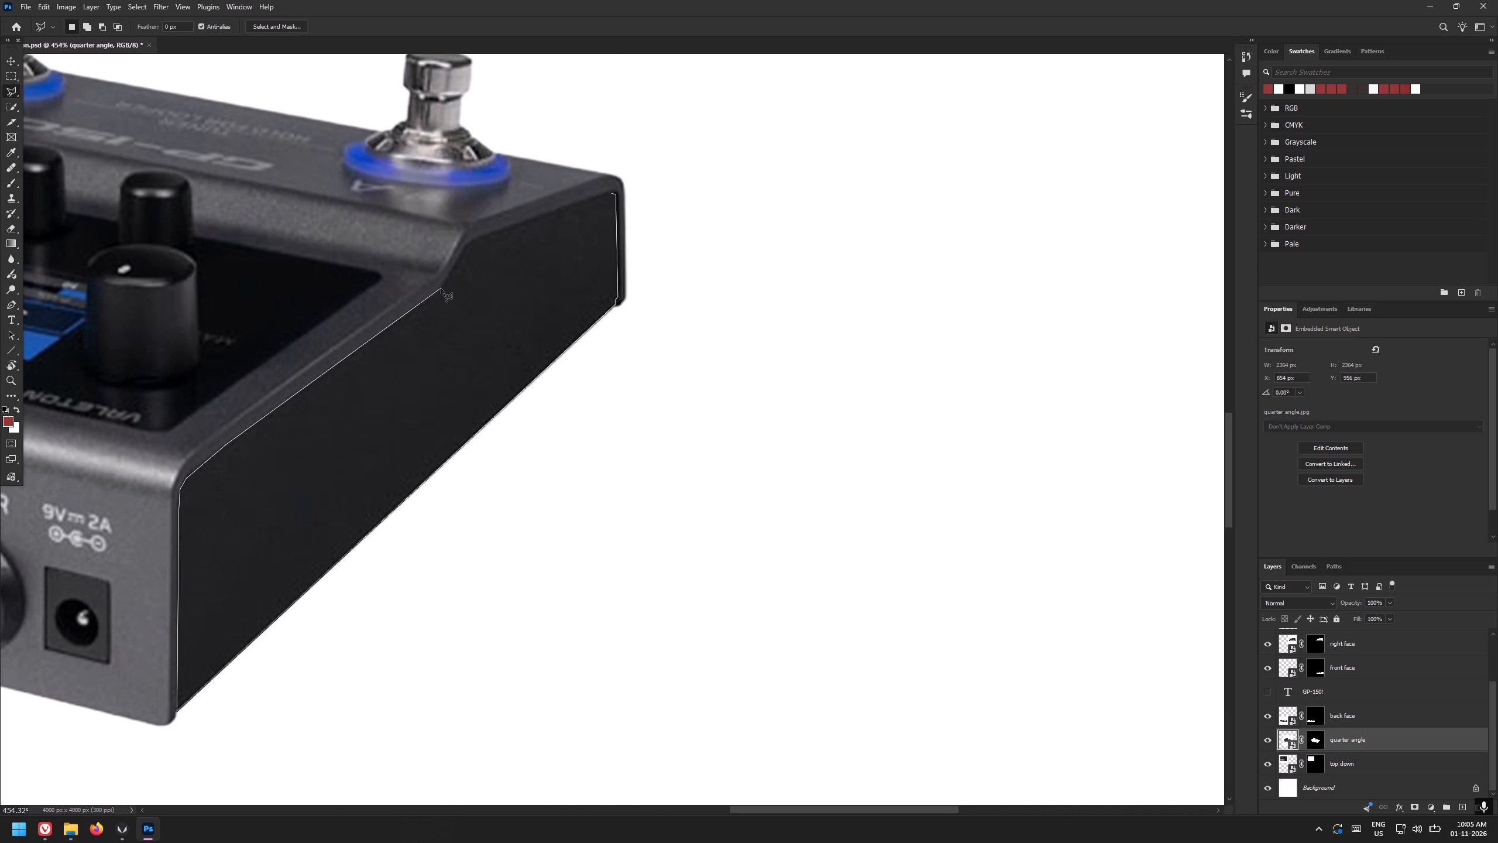
pyautogui.click(441, 288)
pyautogui.click(447, 282)
pyautogui.click(471, 241)
pyautogui.click(611, 192)
# Copy the selected side face to a new layer and clip that layer to the quarter angle layer.
pyautogui.keyDown('alt'); pyautogui.scroll(-4, 743, 310); pyautogui.keyUp('alt')
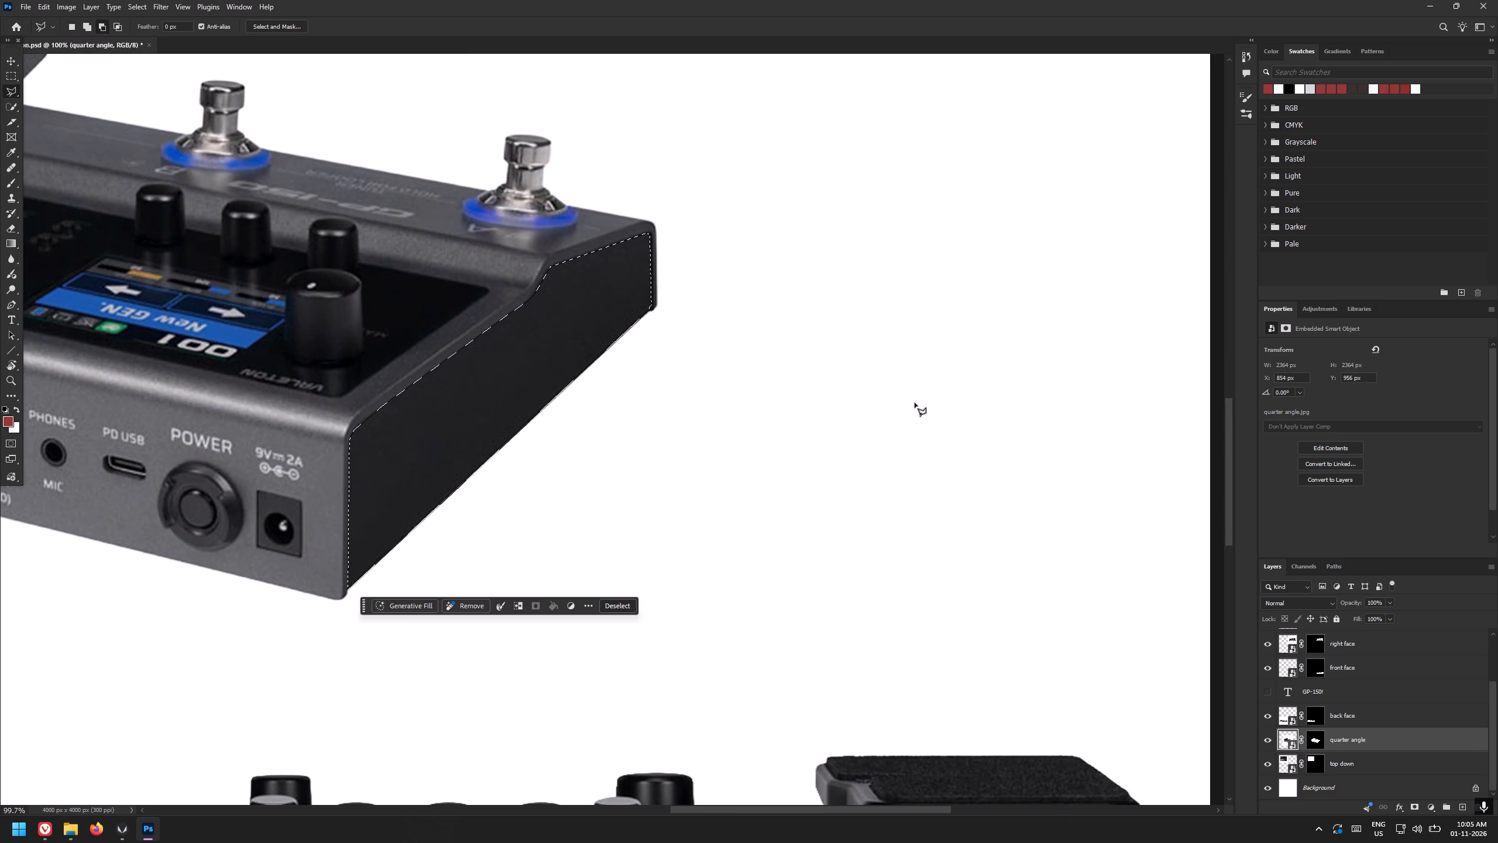
pyautogui.hotkey('ctrl', 'j')
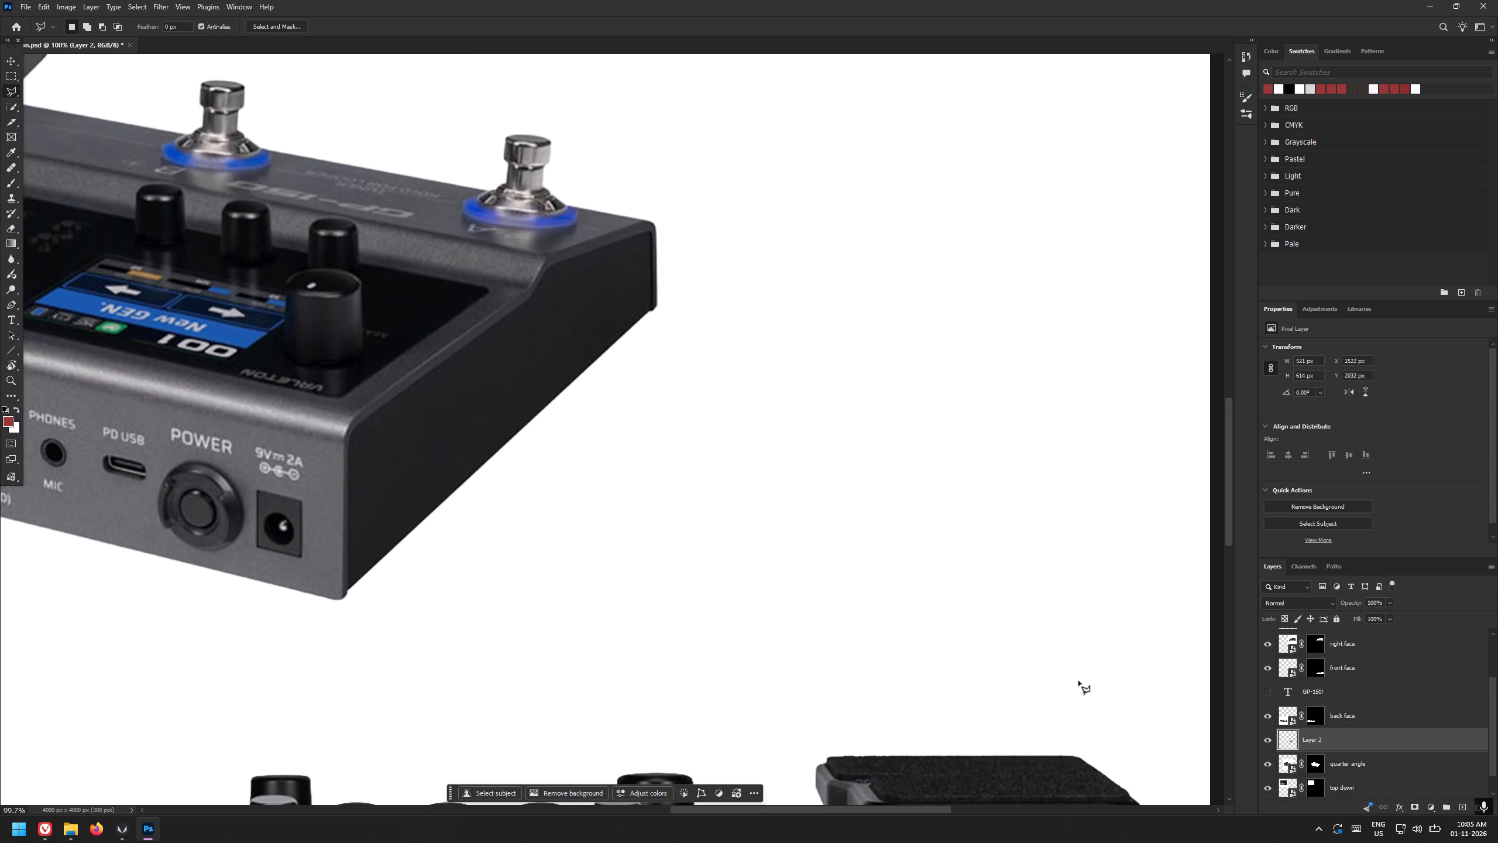
pyautogui.keyDown('alt'); pyautogui.click(1384, 753); pyautogui.keyUp('alt')
# Duplicate the right face's starry artwork layer and place the copy between the back face layer and the angled side-face copy.
pyautogui.scroll(4, 1434, 644)
pyautogui.click(1386, 665)
pyautogui.hotkey('ctrl', 'c')
pyautogui.scroll(-2, 1386, 665)
pyautogui.click(1373, 732)
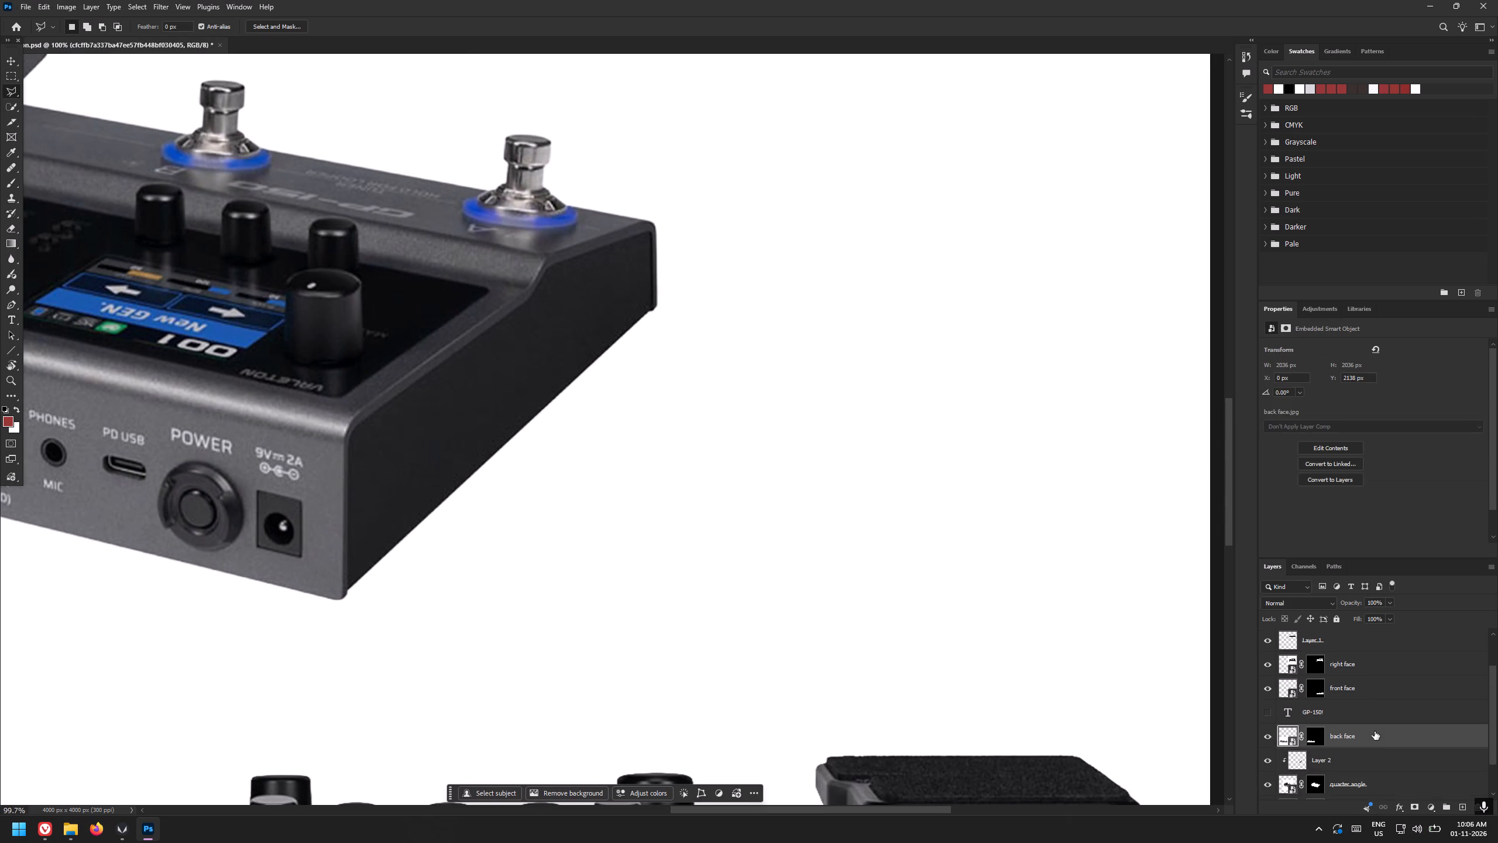
pyautogui.hotkey('ctrl', 'v')
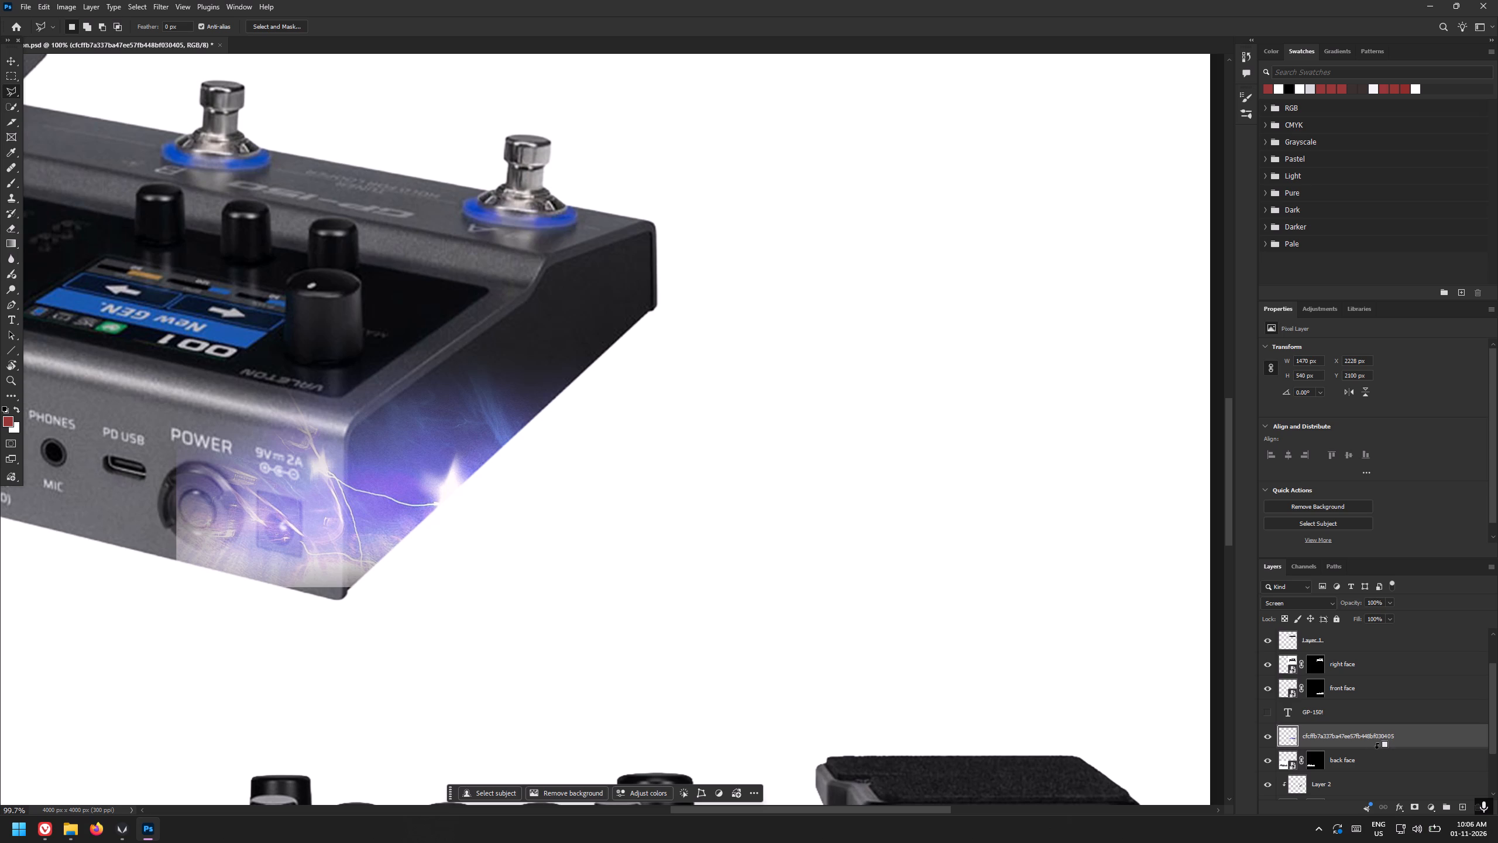
pyautogui.keyDown('alt'); pyautogui.click(1377, 748); pyautogui.keyUp('alt')
pyautogui.click(1452, 746)
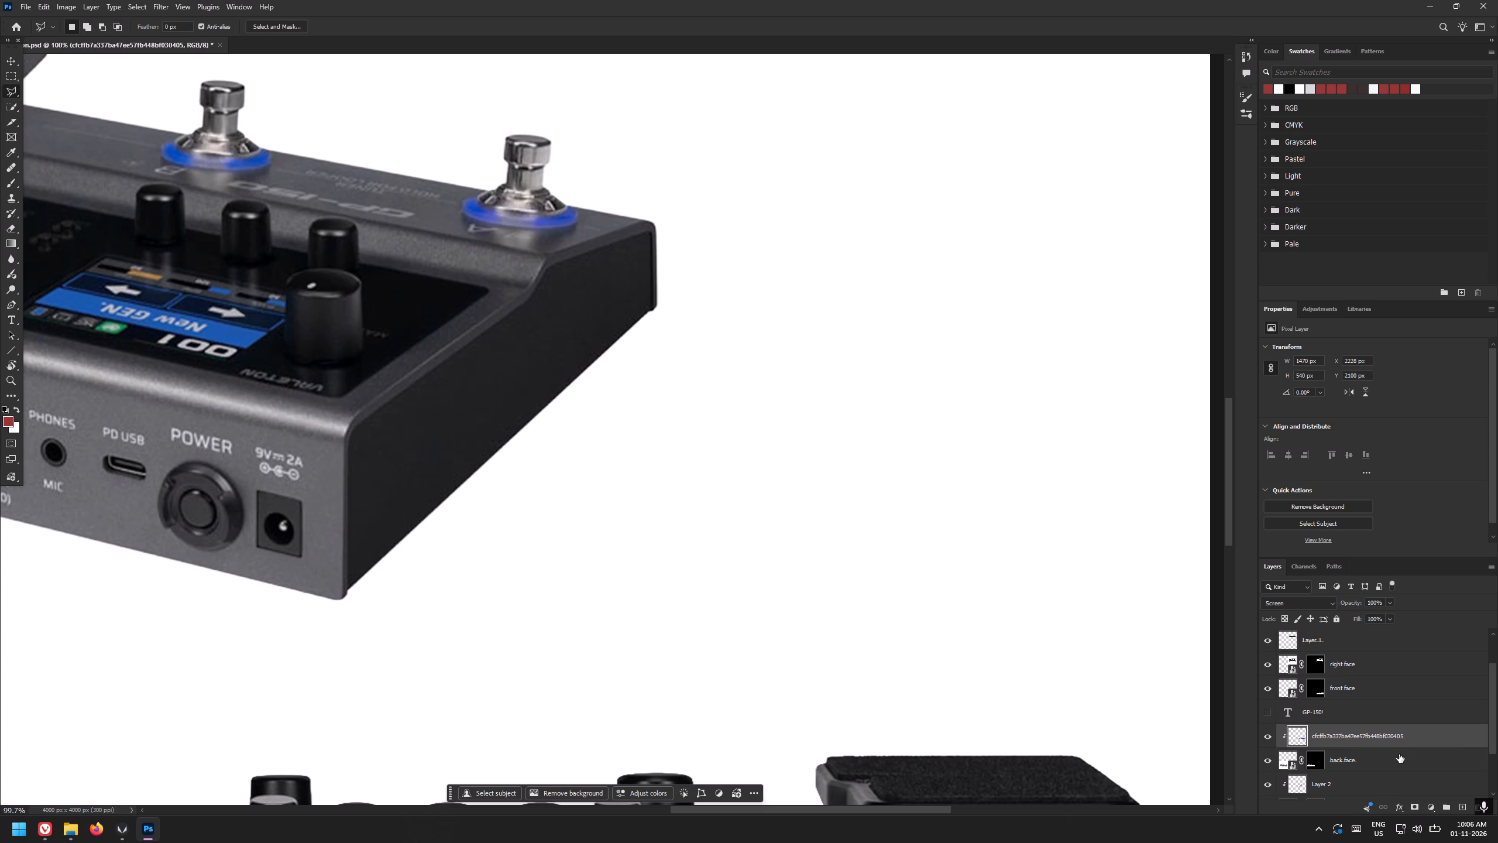
pyautogui.scroll(-1, 1399, 754)
pyautogui.moveTo(1406, 711); pyautogui.dragTo(1417, 742)
# Rotate the pasted starry artwork to about -34° and move it over the angled pedal's side face.
pyautogui.click(8, 62)
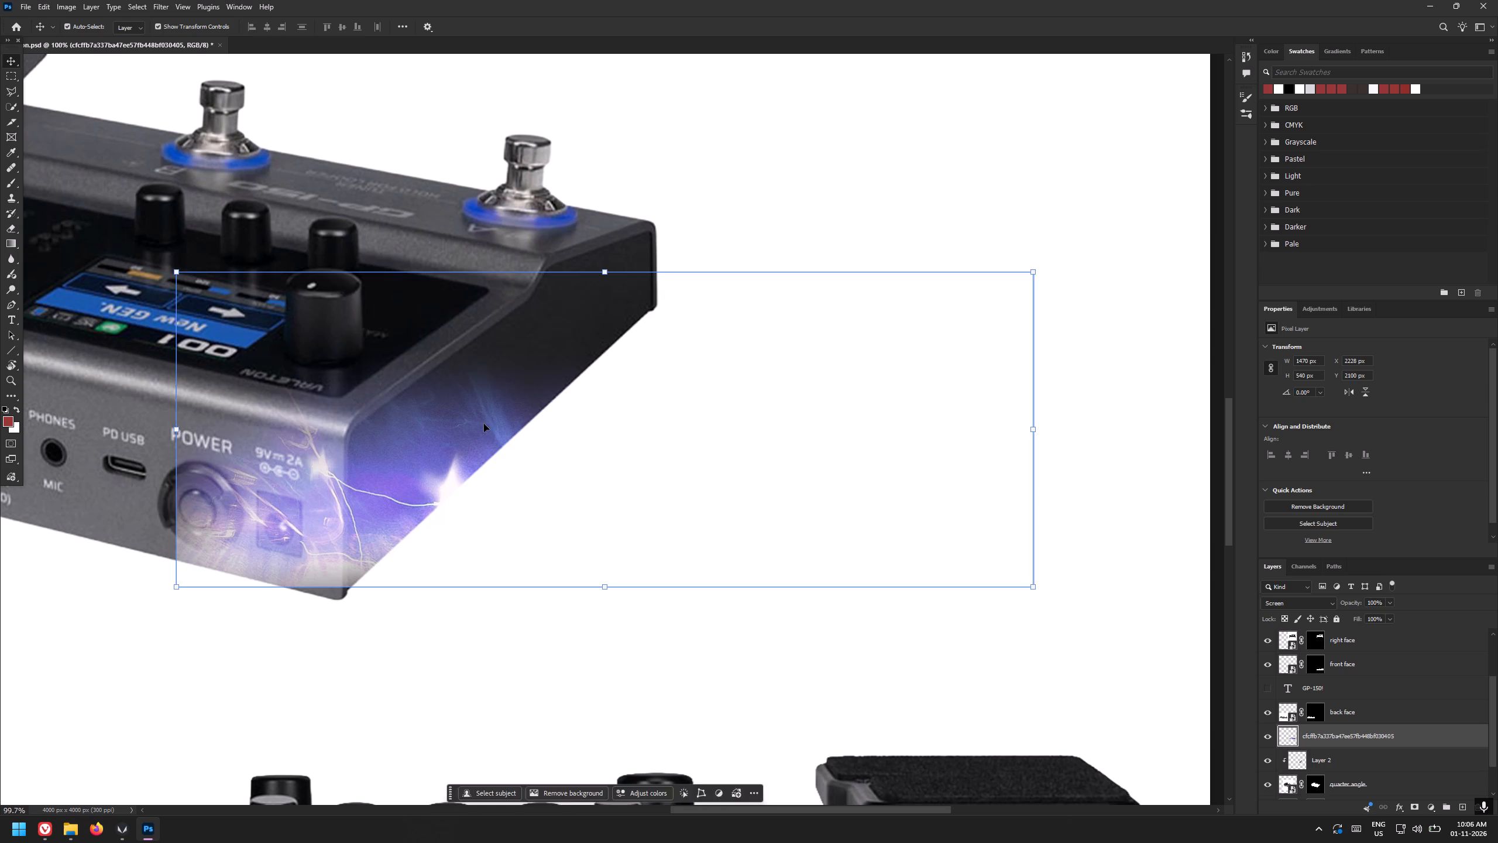
pyautogui.moveTo(484, 424); pyautogui.dragTo(617, 406)
pyautogui.moveTo(1180, 436); pyautogui.dragTo(1167, 412)
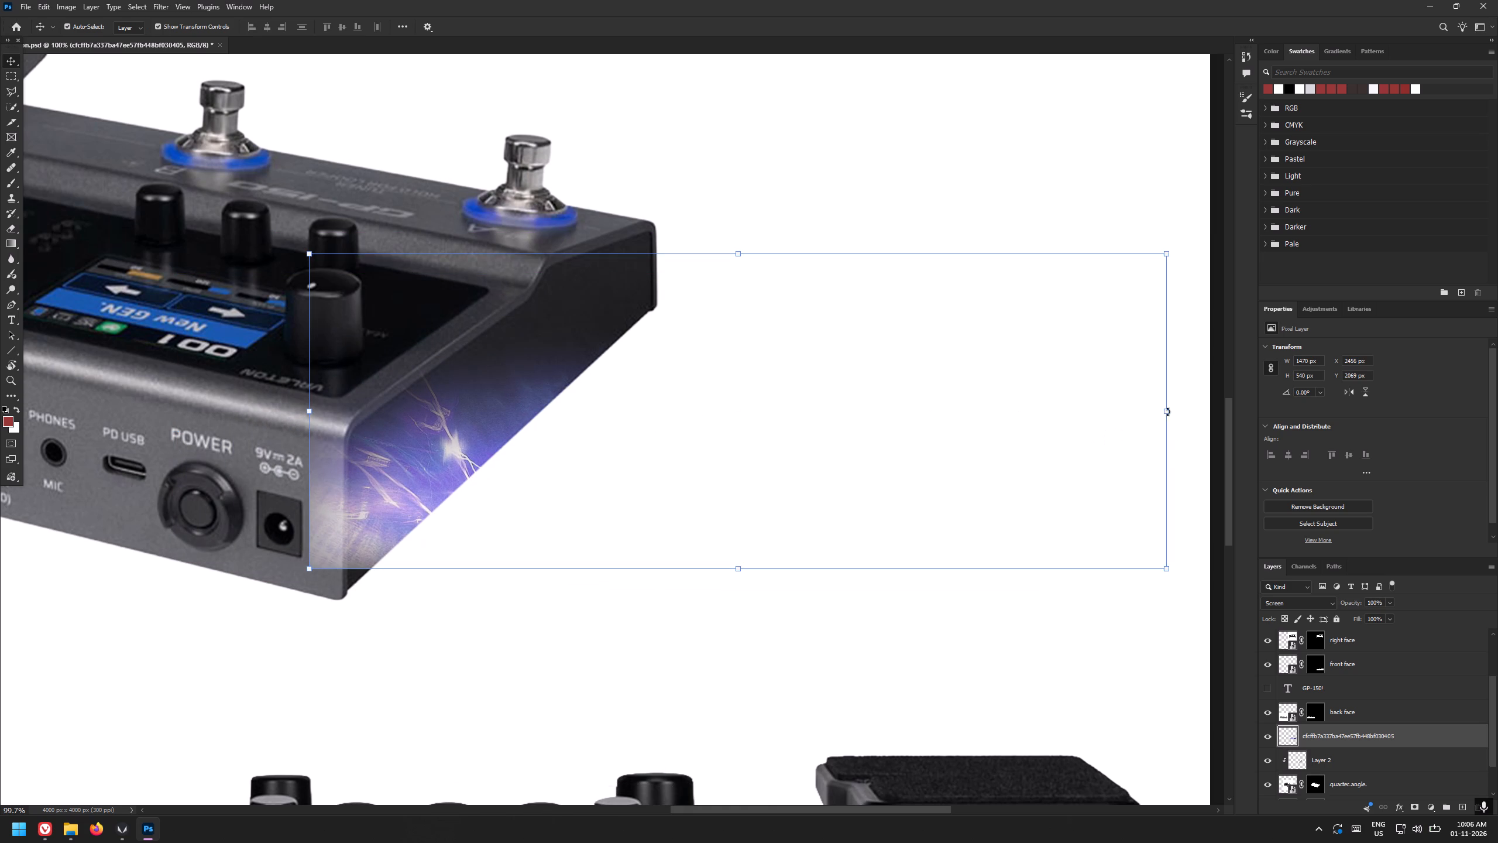
pyautogui.moveTo(1167, 412); pyautogui.dragTo(991, 261)
pyautogui.moveTo(759, 358); pyautogui.dragTo(588, 243)
pyautogui.keyDown('alt'); pyautogui.scroll(1, 586, 247); pyautogui.keyUp('alt')
pyautogui.keyDown('alt'); pyautogui.scroll(-9, 586, 247); pyautogui.keyUp('alt')
pyautogui.moveTo(559, 321); pyautogui.dragTo(581, 320)
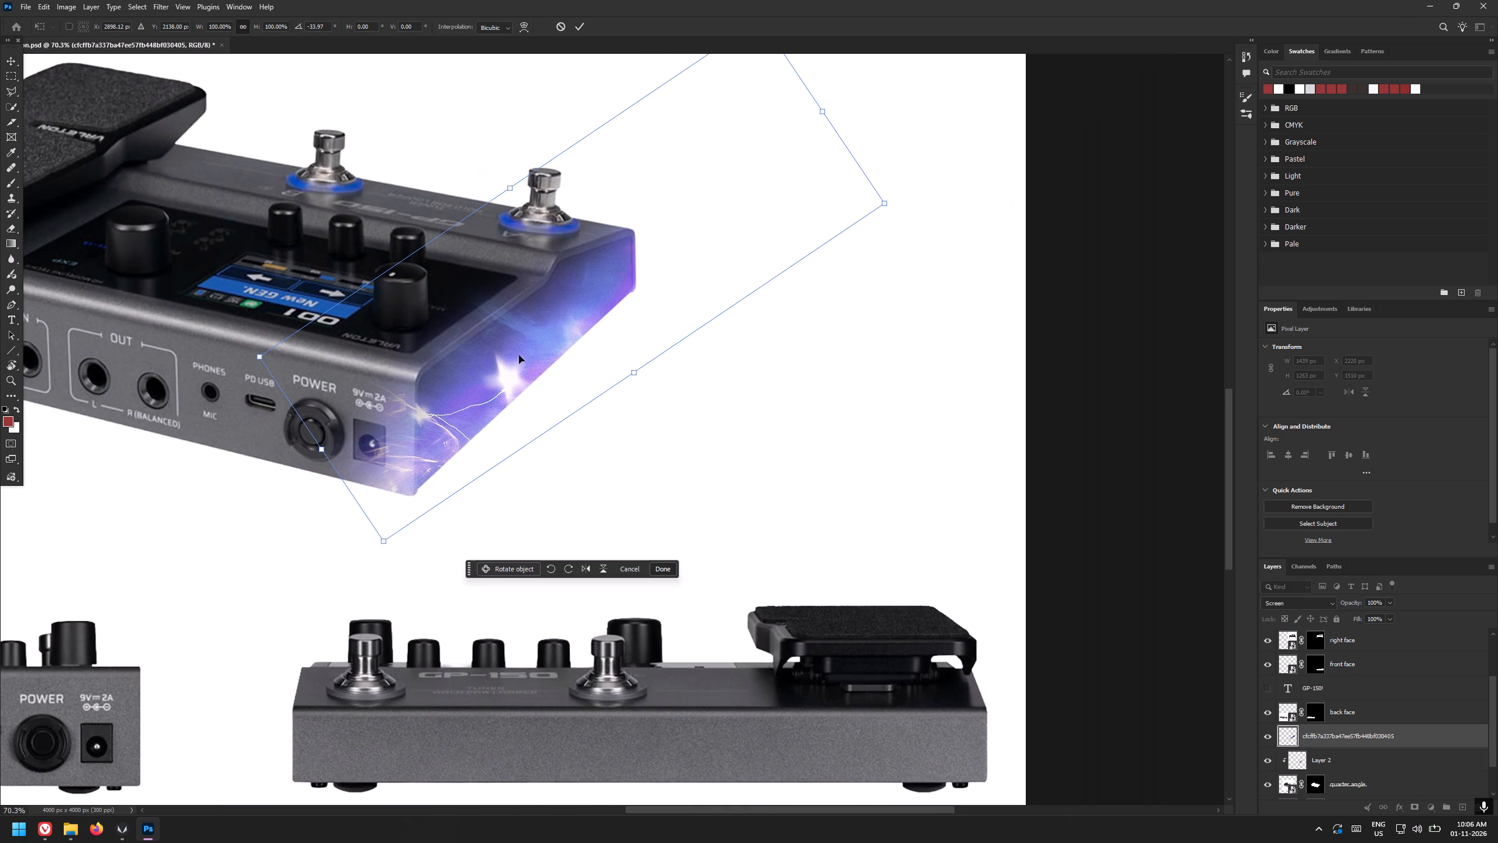
# Scale the starry artwork down to about 84% and shift it so it still covers the side face.
pyautogui.moveTo(322, 451); pyautogui.dragTo(397, 416)
pyautogui.moveTo(315, 449); pyautogui.dragTo(359, 429)
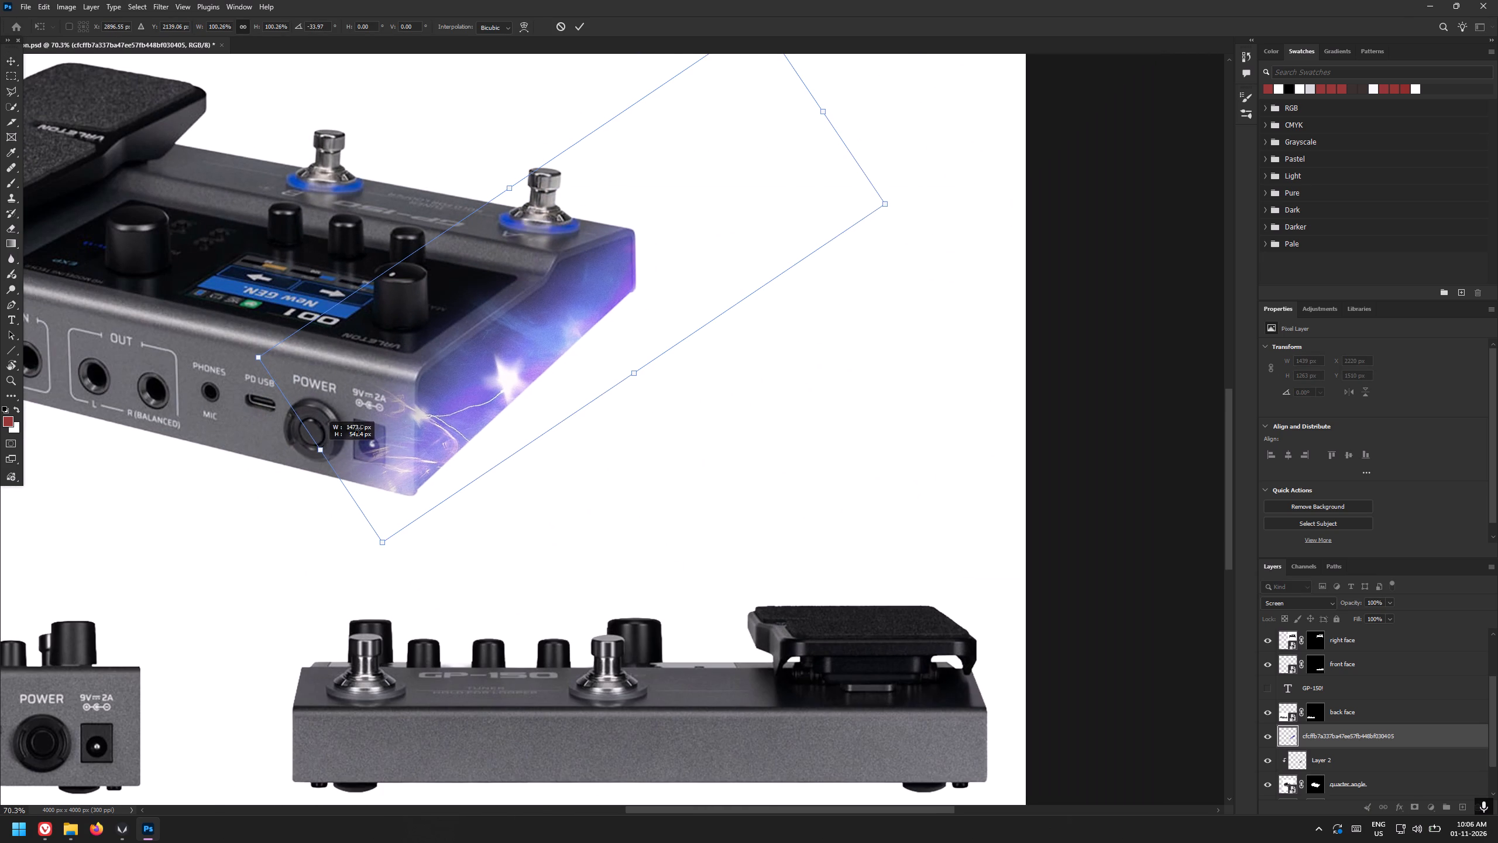
pyautogui.moveTo(359, 429); pyautogui.dragTo(403, 407)
pyautogui.moveTo(494, 369); pyautogui.dragTo(459, 399)
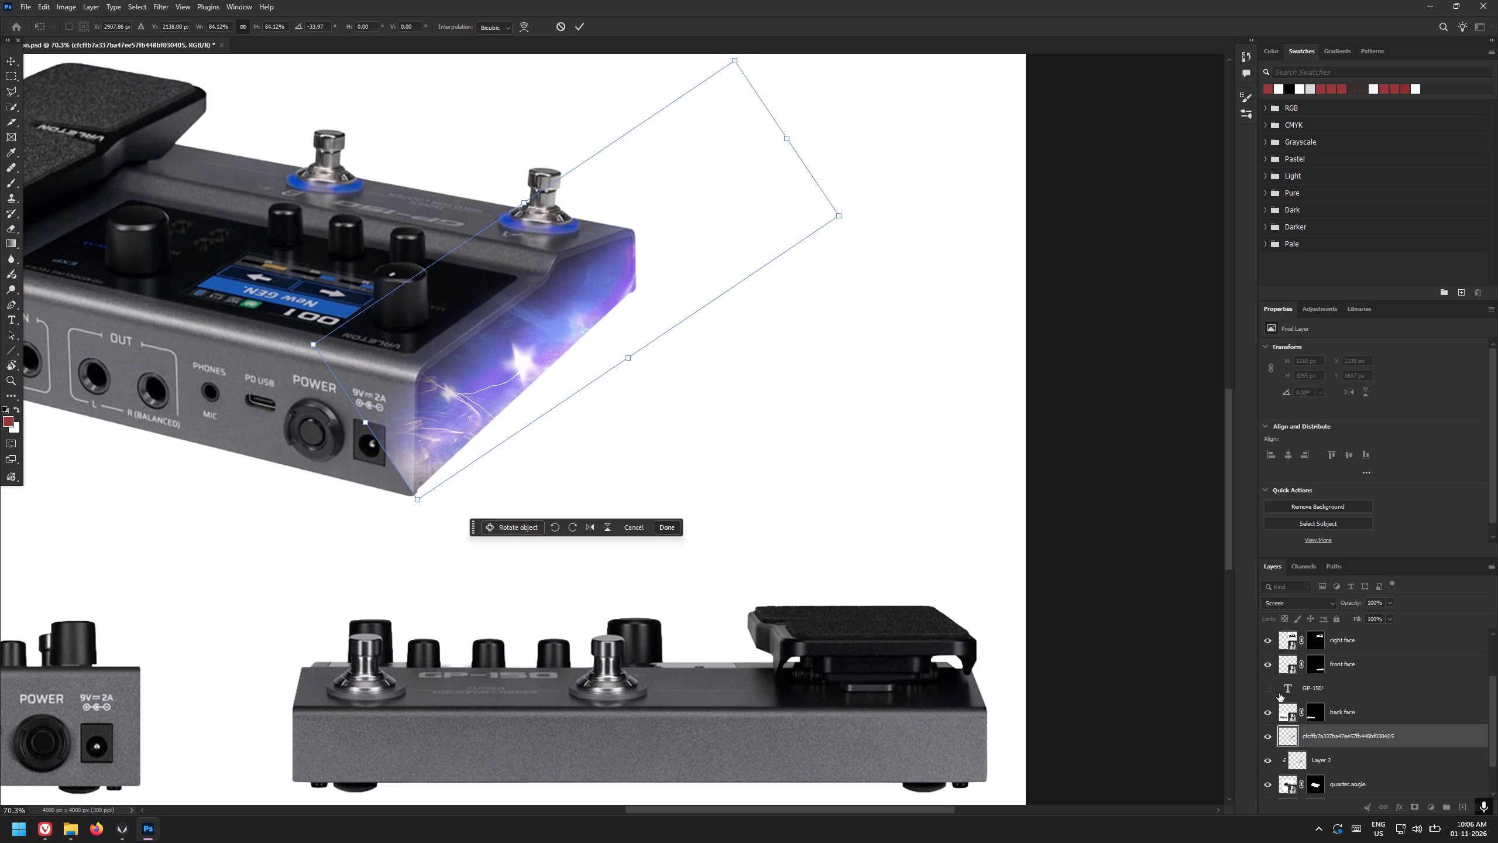
pyautogui.scroll(-2, 1338, 734)
pyautogui.doubleClick(1272, 715)
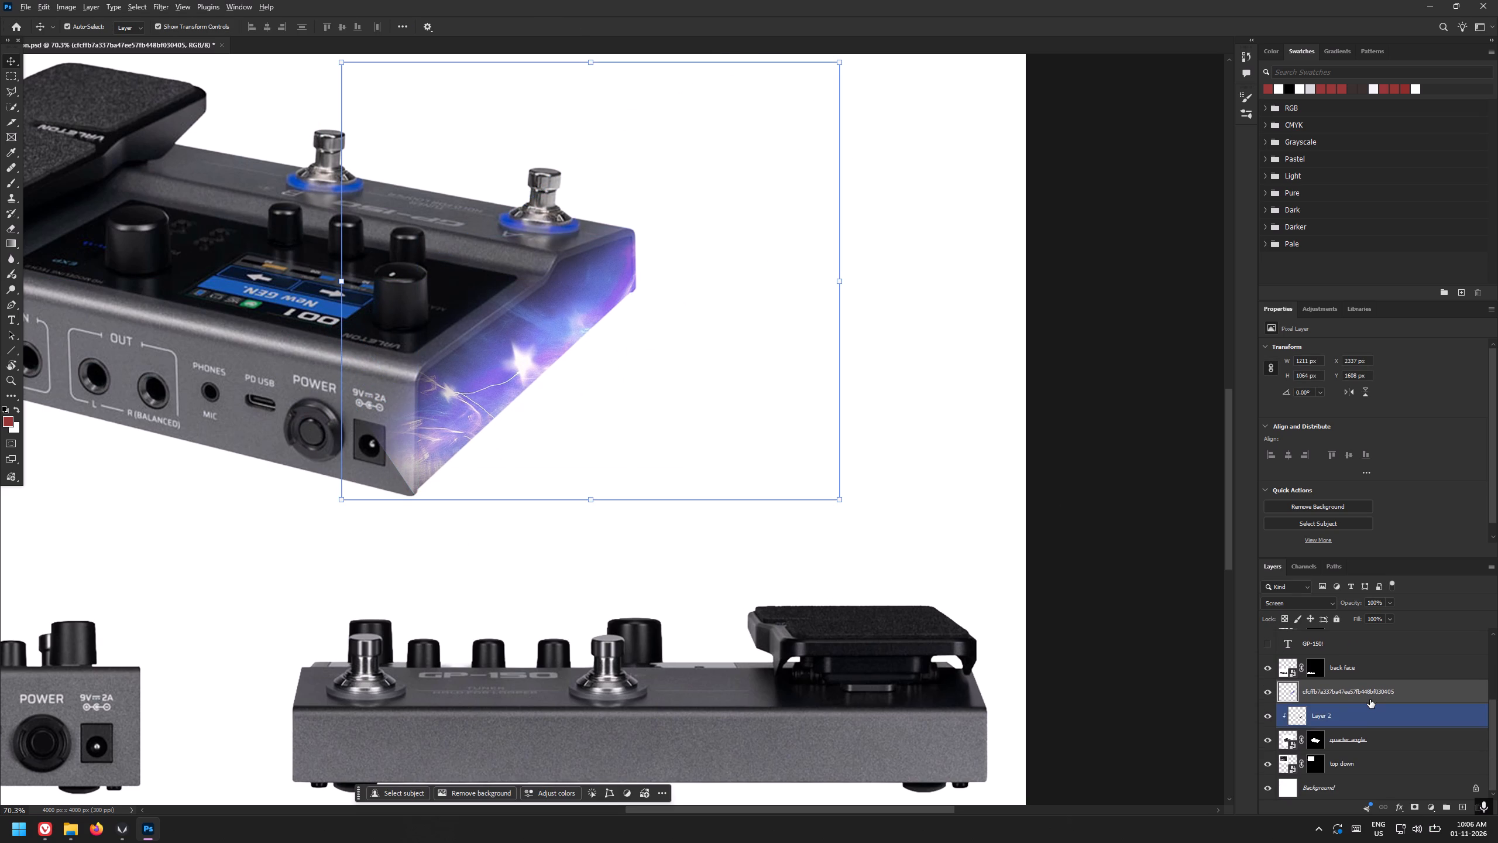
# Clip the starry artwork layer to the layers below and shift it slightly over the side face.
pyautogui.keyDown('alt'); pyautogui.click(1368, 702); pyautogui.keyUp('alt')
pyautogui.moveTo(451, 357); pyautogui.dragTo(477, 372)
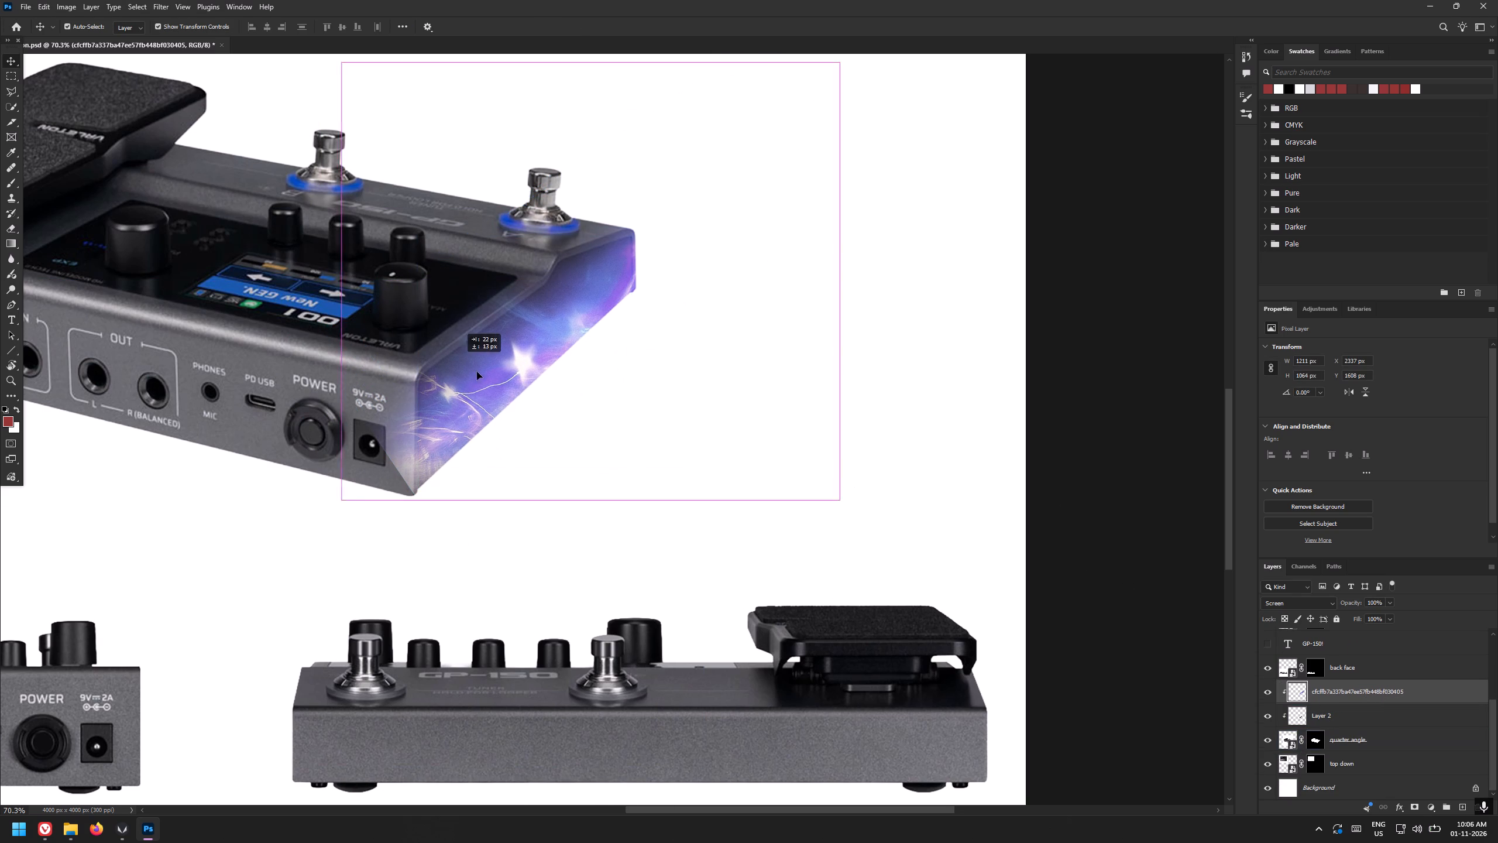
pyautogui.moveTo(477, 372); pyautogui.dragTo(434, 357)
pyautogui.click(916, 478)
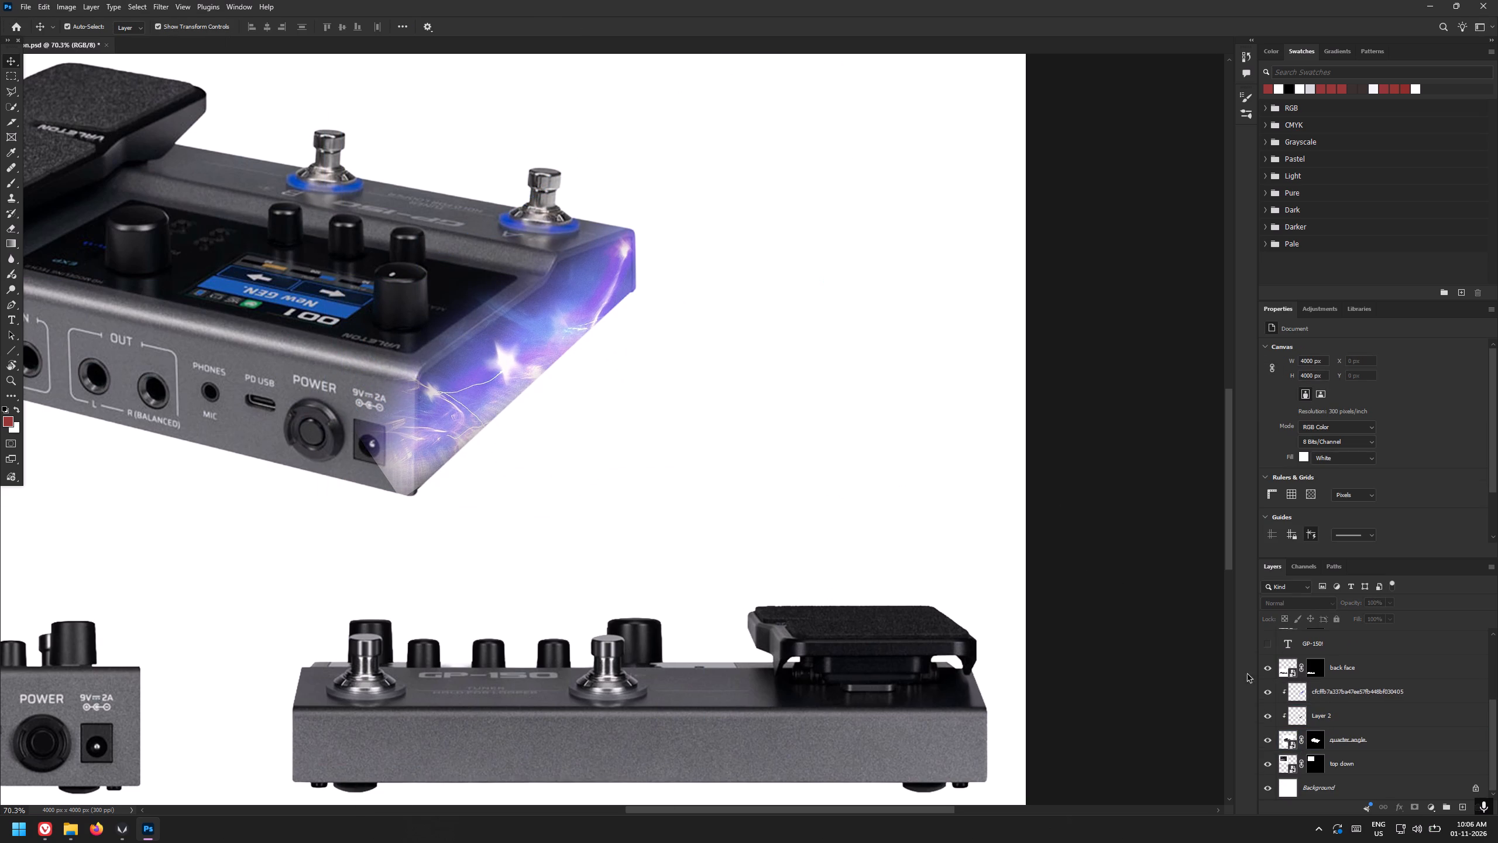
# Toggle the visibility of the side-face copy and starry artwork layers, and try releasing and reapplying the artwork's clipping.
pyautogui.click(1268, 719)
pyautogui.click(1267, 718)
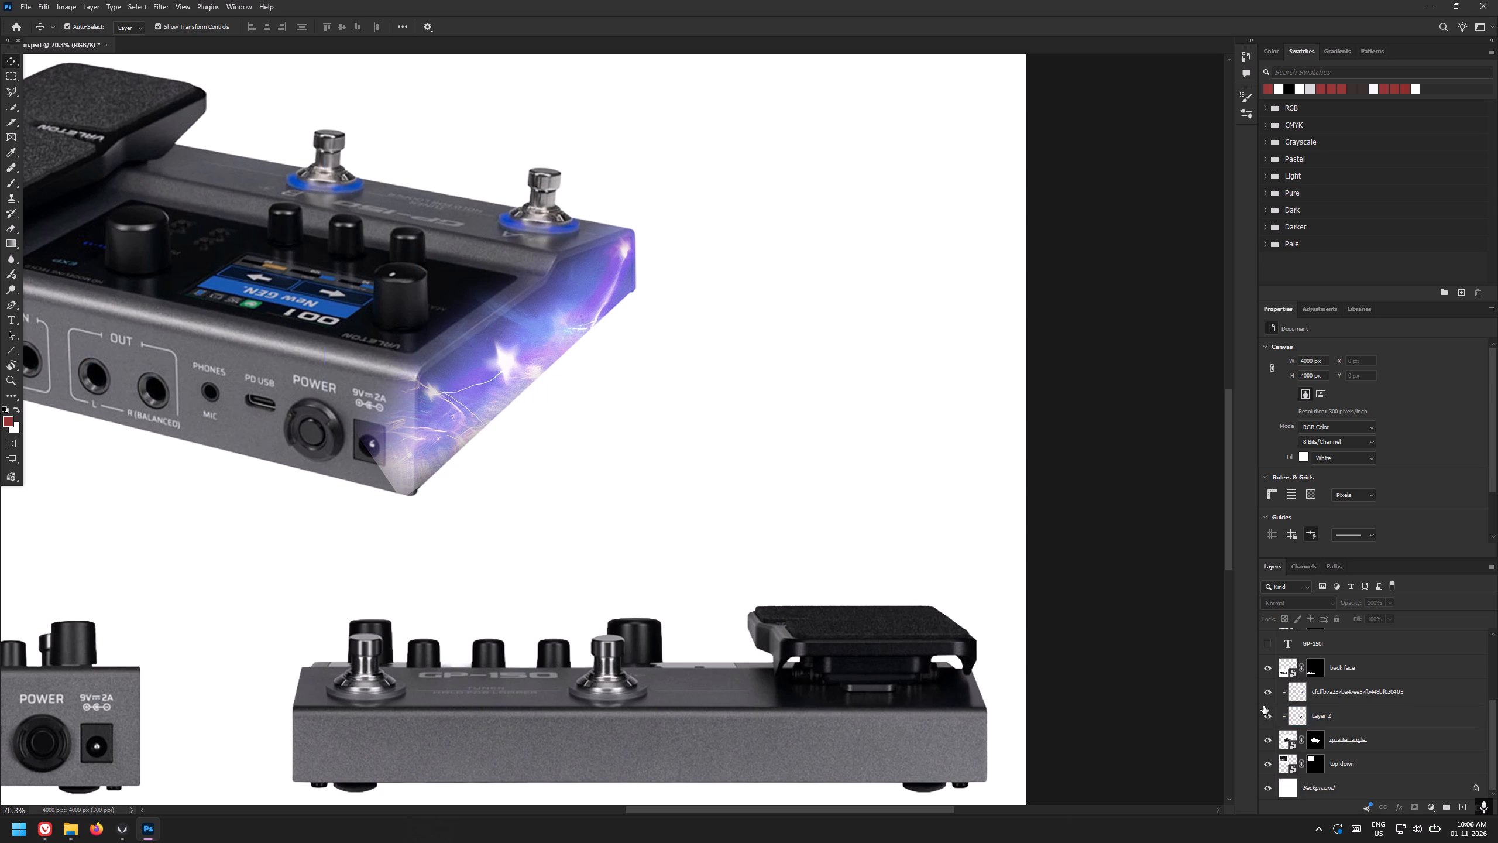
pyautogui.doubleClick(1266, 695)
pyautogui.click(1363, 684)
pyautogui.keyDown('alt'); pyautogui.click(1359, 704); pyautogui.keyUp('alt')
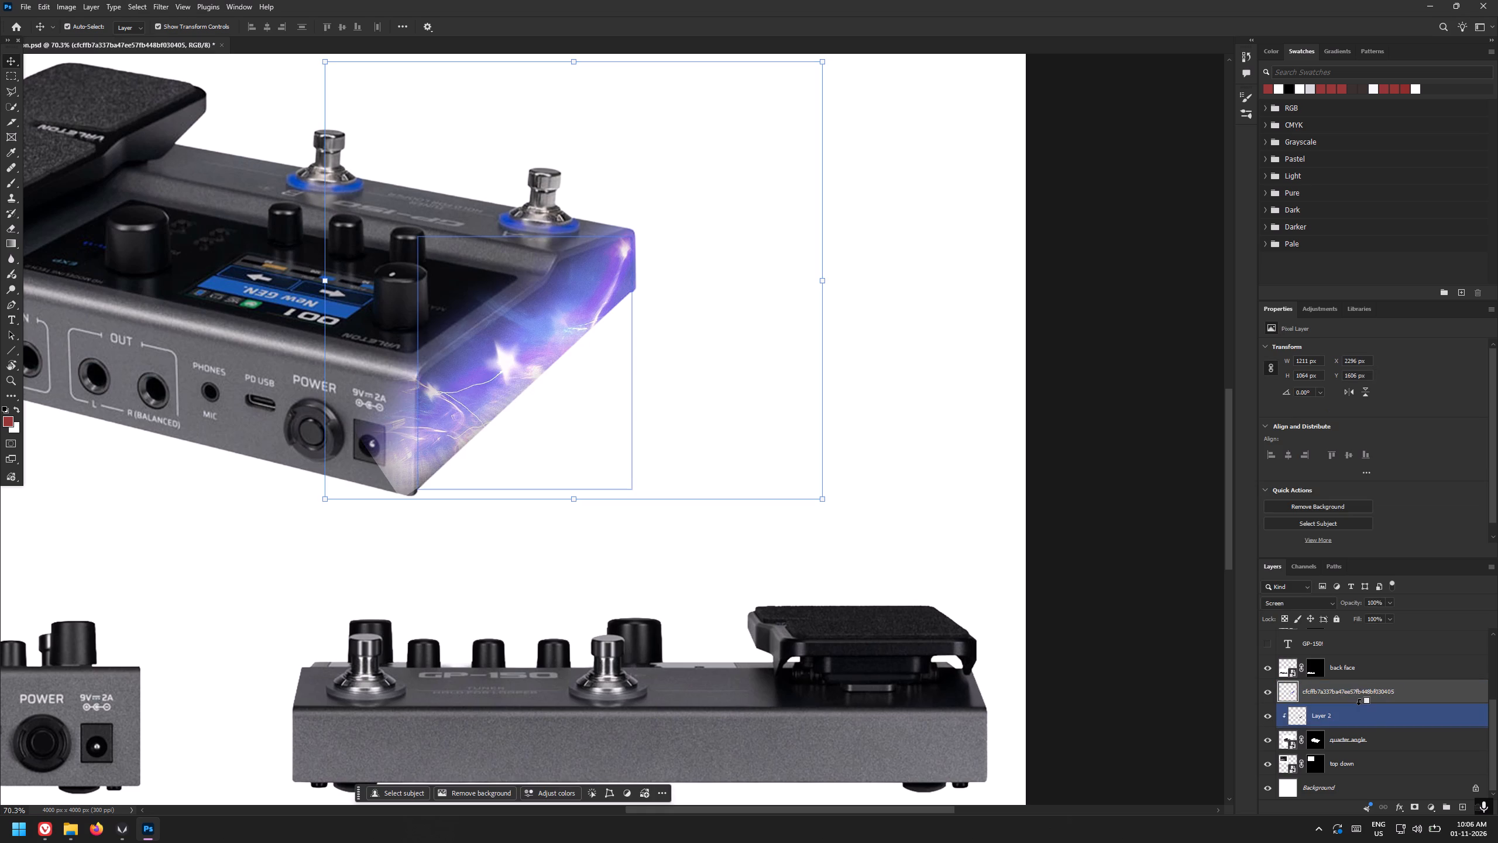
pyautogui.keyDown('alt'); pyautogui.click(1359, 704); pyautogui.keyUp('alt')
# Reorder the layers so the unclipped side-face copy sits directly above quarter angle, and clip the starry artwork to that copy.
pyautogui.scroll(14, 655, 305)
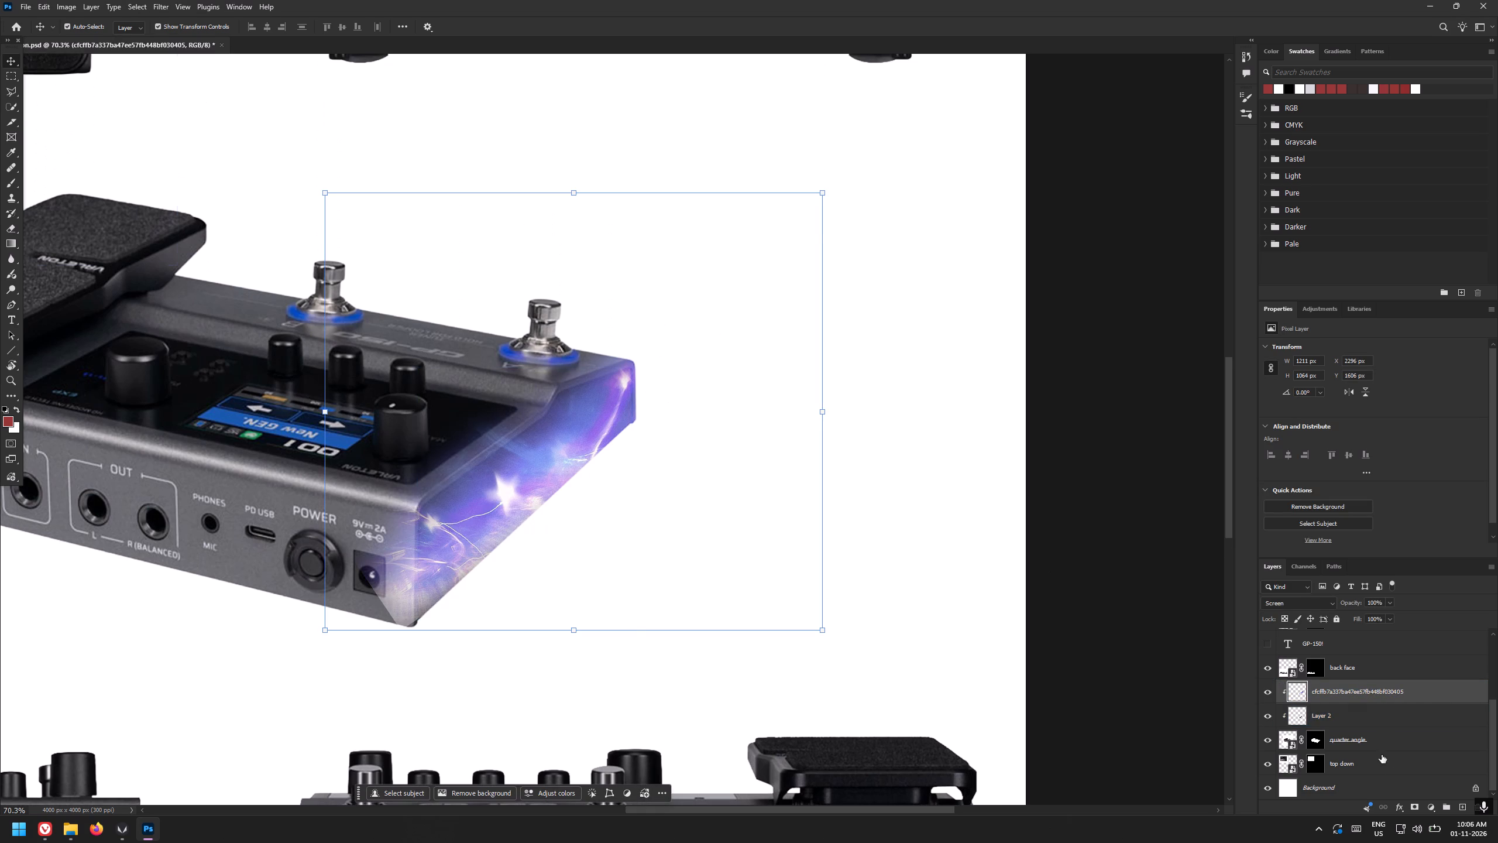
pyautogui.scroll(-2, 1393, 770)
pyautogui.click(1394, 722)
pyautogui.moveTo(1380, 719); pyautogui.dragTo(1379, 754)
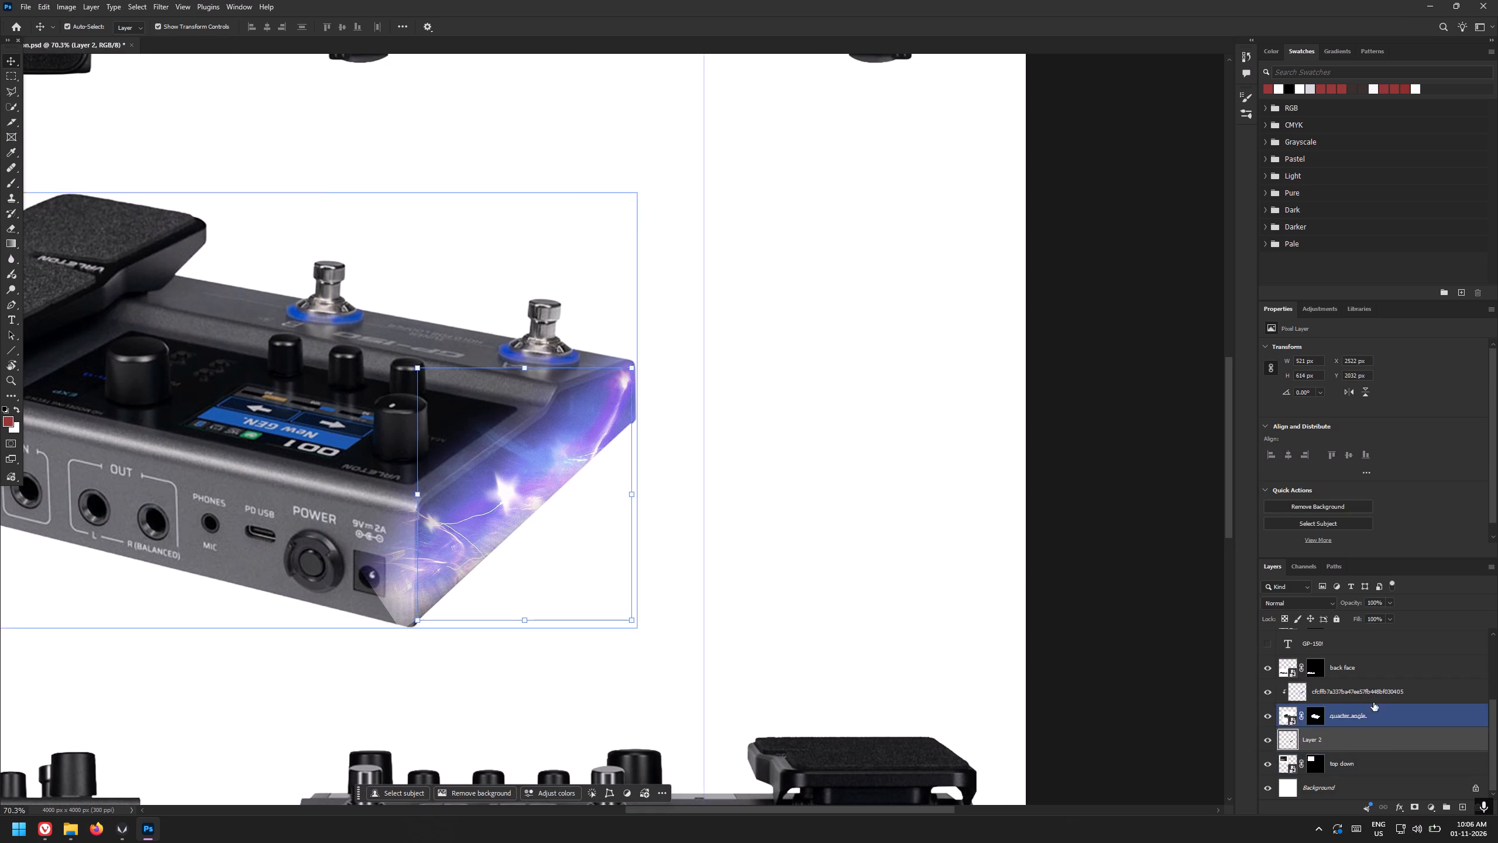
pyautogui.moveTo(1373, 690); pyautogui.dragTo(1374, 719)
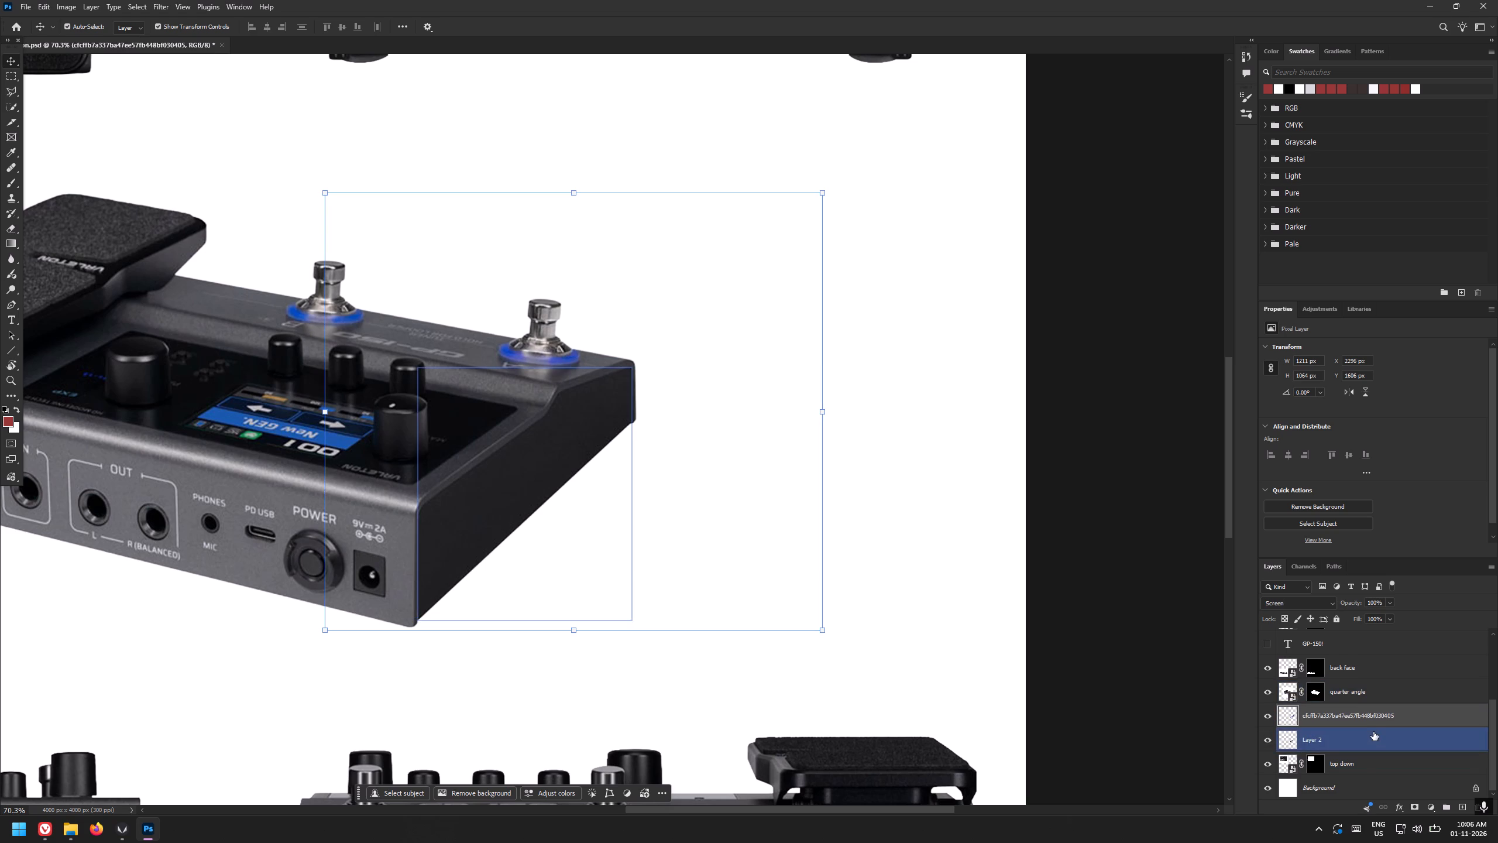
pyautogui.moveTo(1374, 715); pyautogui.dragTo(1362, 676)
pyautogui.moveTo(1368, 743); pyautogui.dragTo(1366, 702)
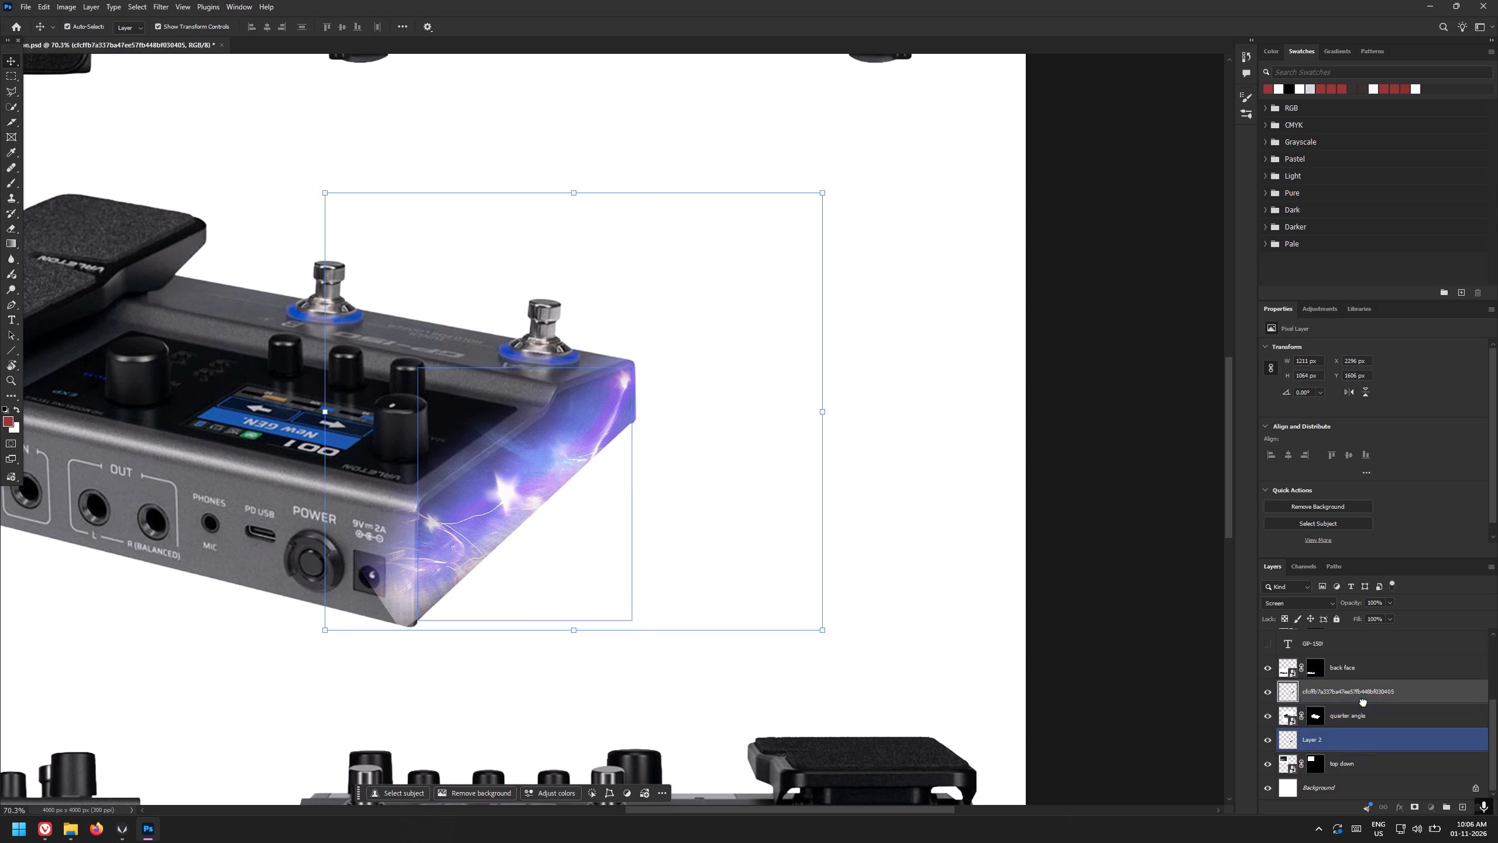
pyautogui.keyDown('alt'); pyautogui.click(1349, 704); pyautogui.keyUp('alt')
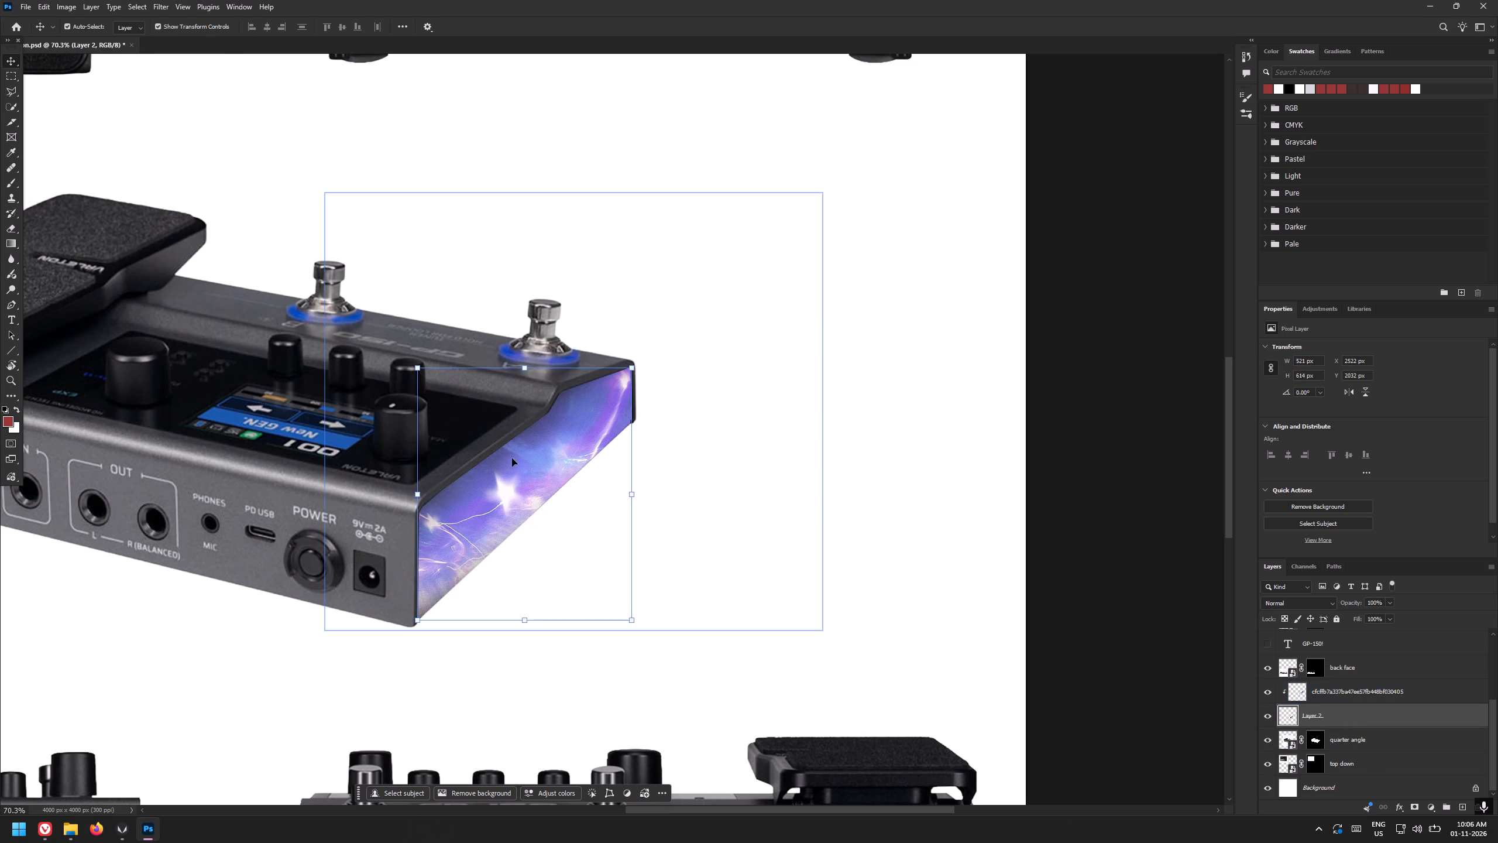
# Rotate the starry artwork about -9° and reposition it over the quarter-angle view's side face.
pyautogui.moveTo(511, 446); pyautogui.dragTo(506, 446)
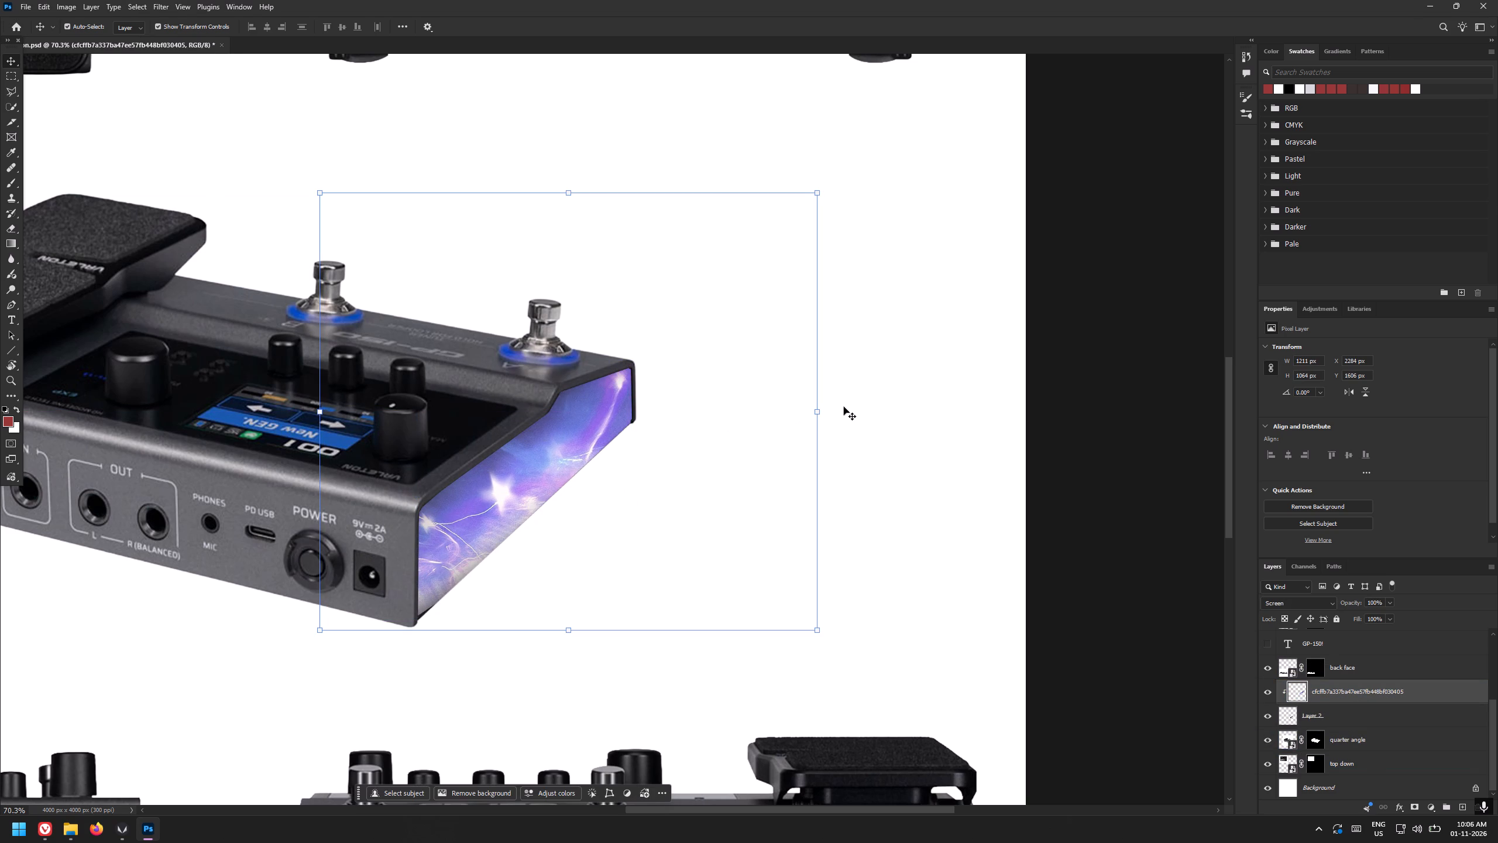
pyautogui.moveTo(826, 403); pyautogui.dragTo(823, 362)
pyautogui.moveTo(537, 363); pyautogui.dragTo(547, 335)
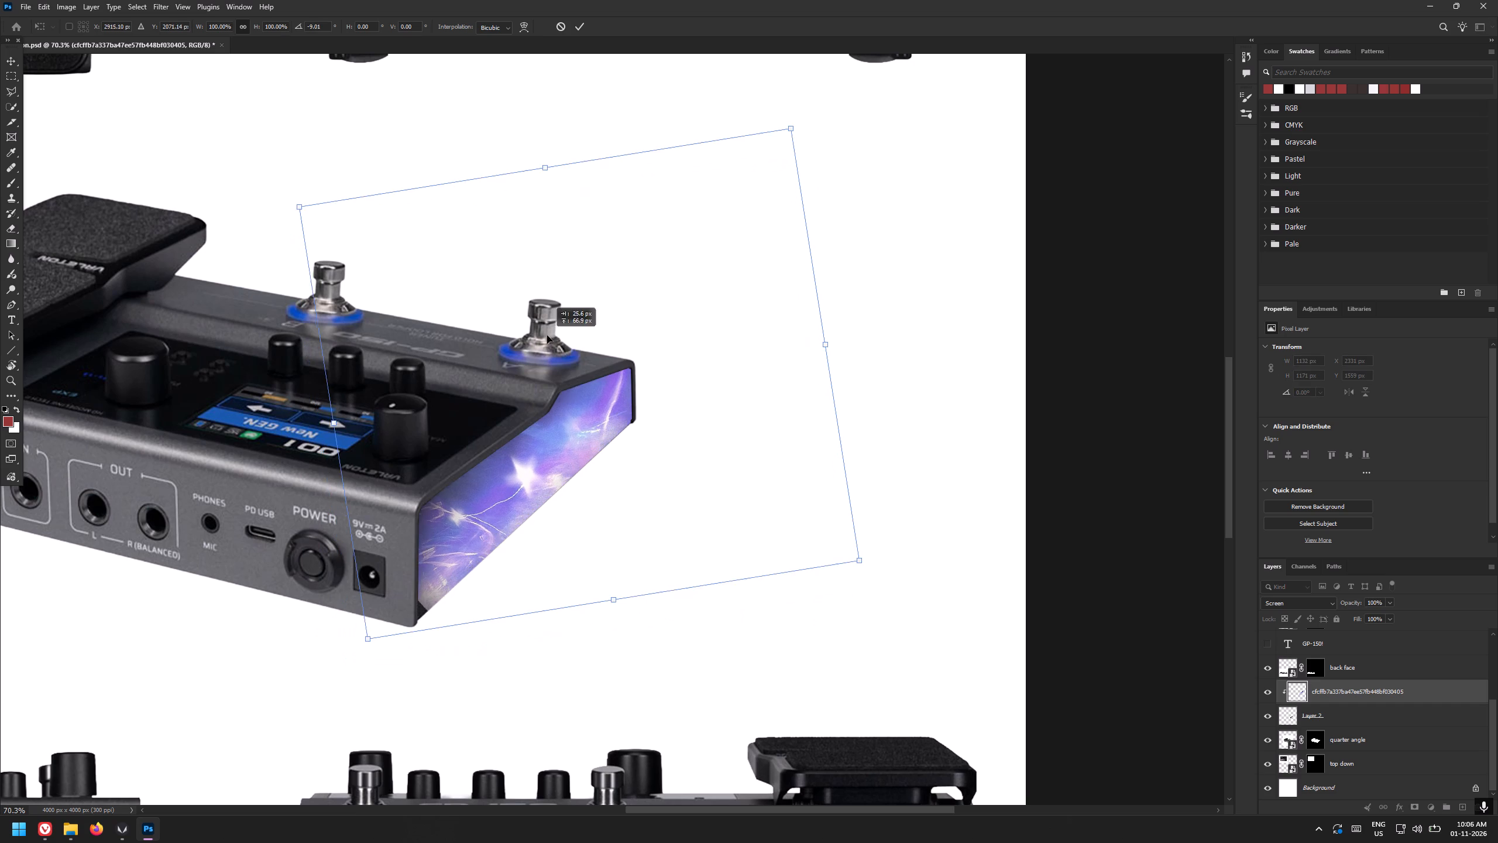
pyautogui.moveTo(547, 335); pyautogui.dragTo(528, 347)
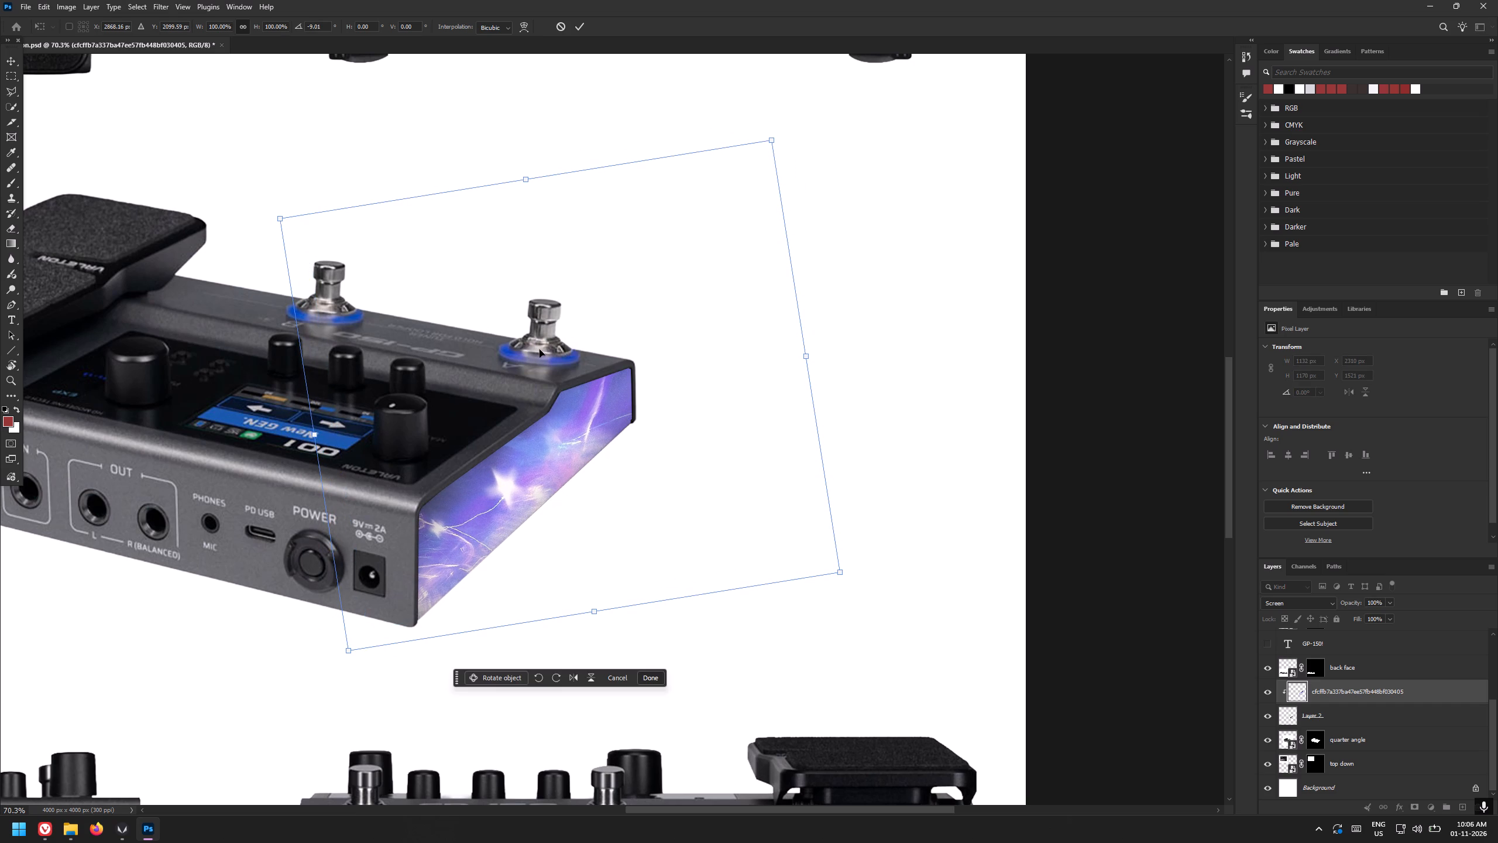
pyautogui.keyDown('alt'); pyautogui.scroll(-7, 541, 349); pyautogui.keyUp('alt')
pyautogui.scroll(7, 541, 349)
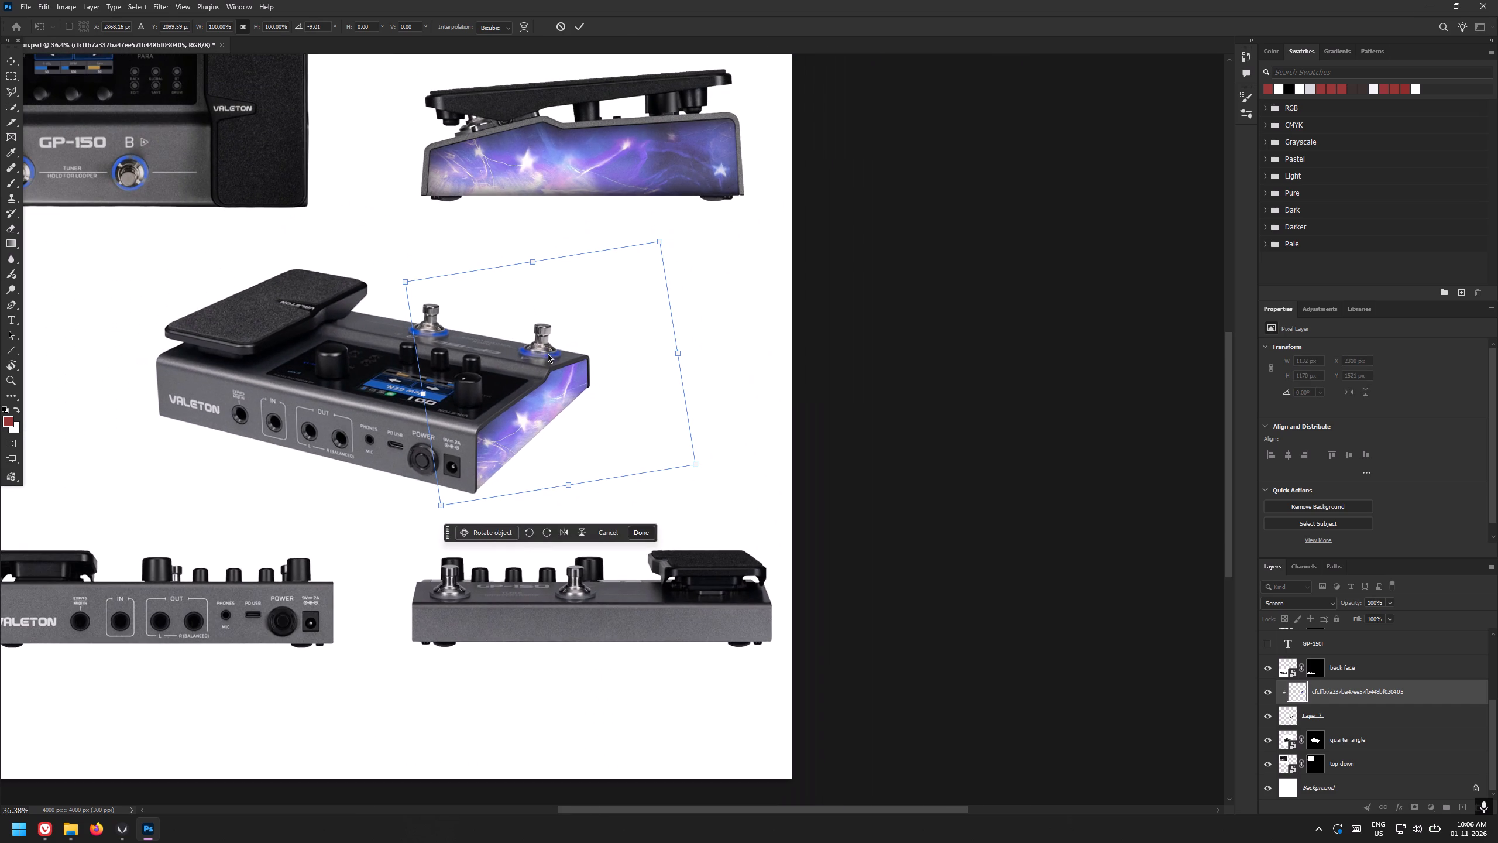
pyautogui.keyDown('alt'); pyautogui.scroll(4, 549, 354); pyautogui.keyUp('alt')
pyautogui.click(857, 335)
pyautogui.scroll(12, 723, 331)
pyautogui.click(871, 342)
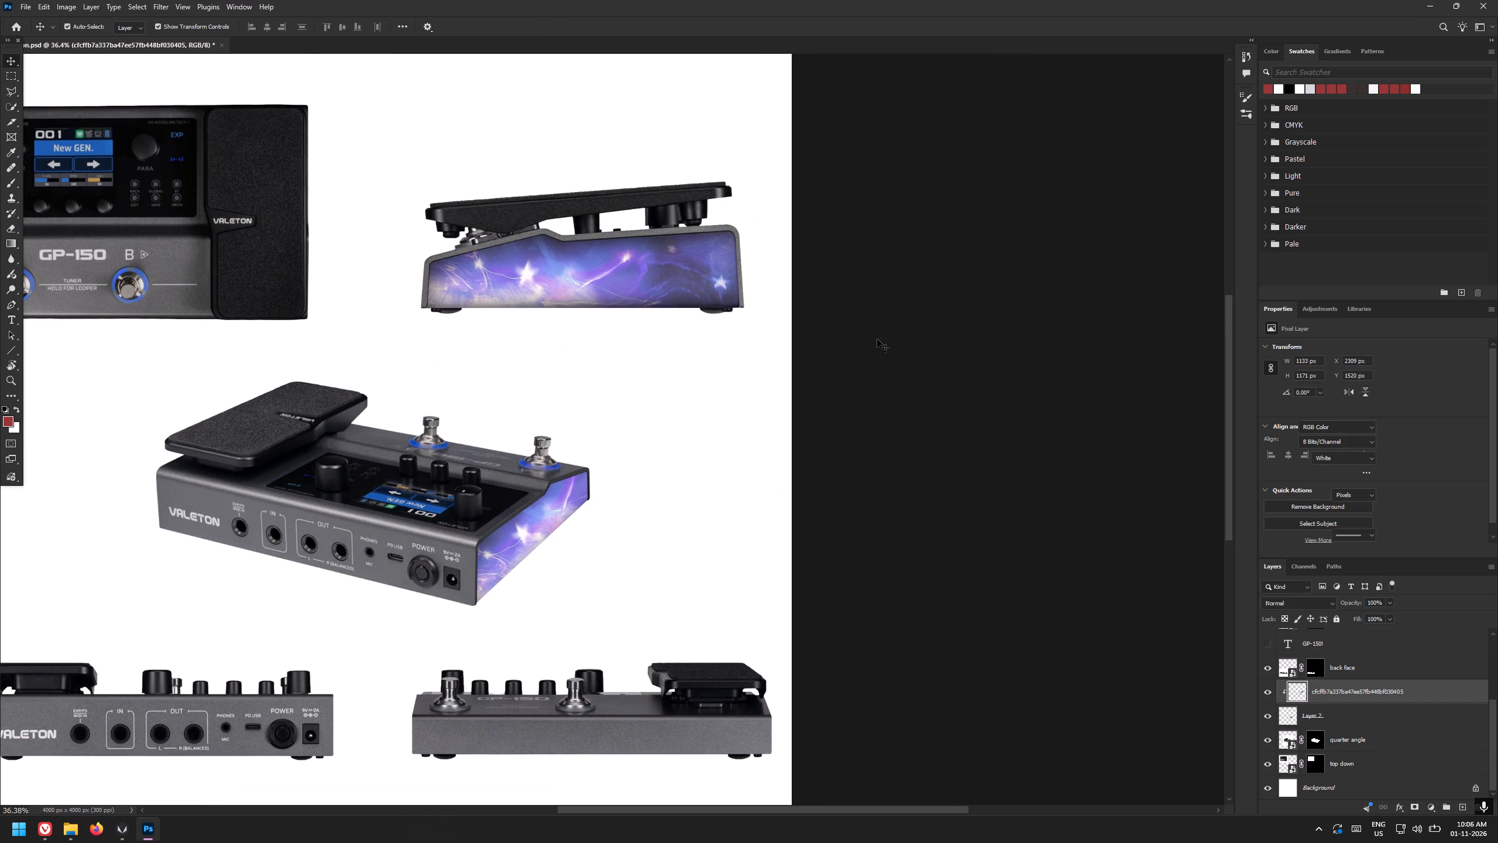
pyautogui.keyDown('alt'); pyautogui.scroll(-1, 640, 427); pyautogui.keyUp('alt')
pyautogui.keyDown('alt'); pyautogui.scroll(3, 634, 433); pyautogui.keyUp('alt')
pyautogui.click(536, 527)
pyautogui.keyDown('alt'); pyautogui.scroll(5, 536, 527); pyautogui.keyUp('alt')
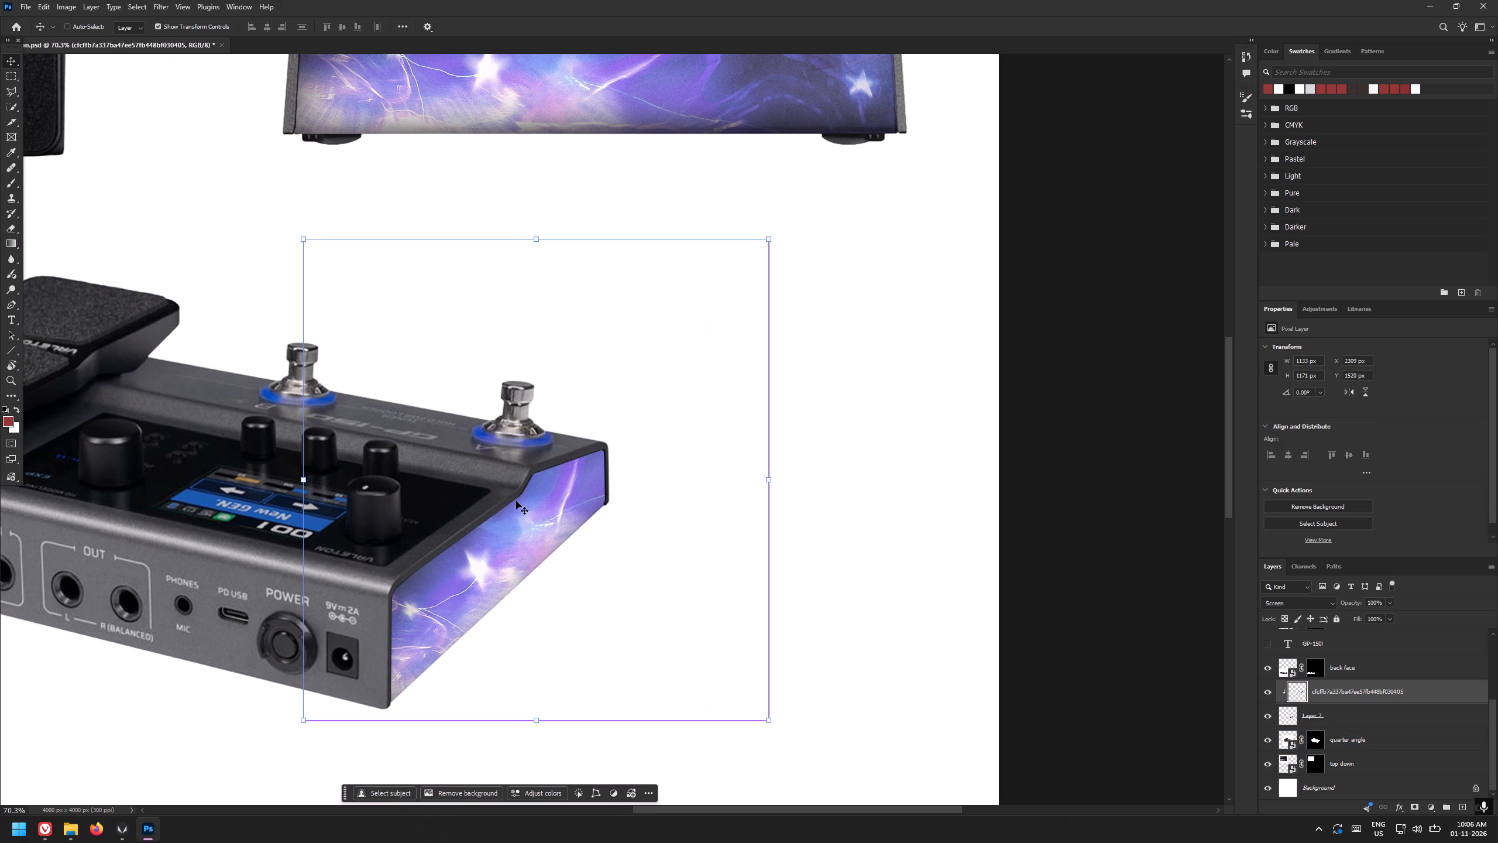
# Undo the rotation and the earlier artwork scaling, clipping and layer reordering, back to the unclipped 1470 × 540 px artwork above Layer 2.
pyautogui.hotkey('ctrl', 'z')
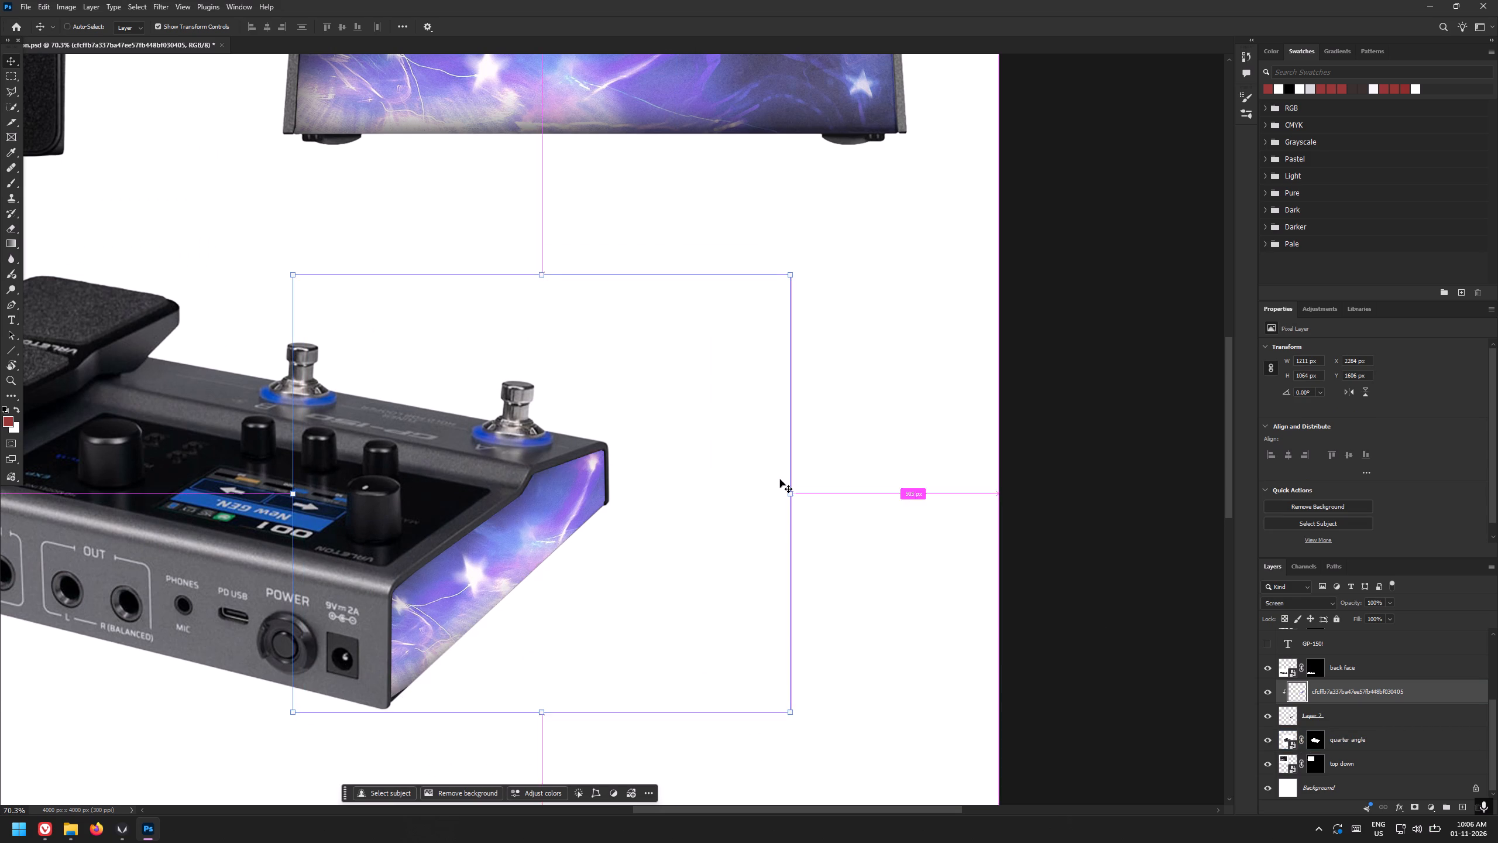
pyautogui.hotkey('ctrl', 'z')
pyautogui.hotkey('ctrl', 'z')
pyautogui.hotkey('ctrl', 'z')
pyautogui.hotkey('ctrl', 'z')
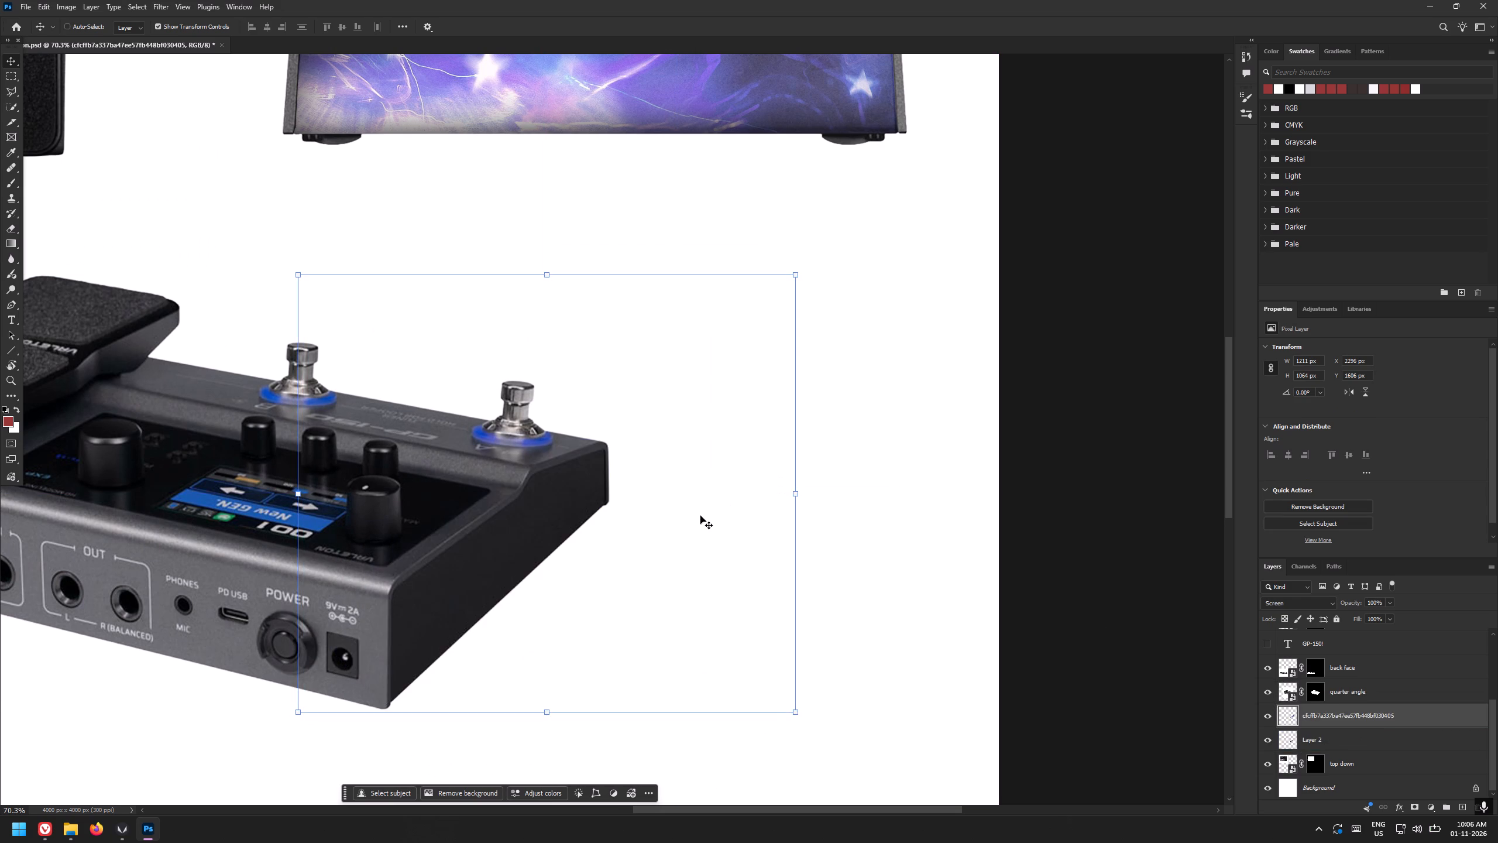
pyautogui.hotkey('ctrl', 'z')
pyautogui.hotkey('ctrl', 'z')
pyautogui.hotkey('ctrl', 'z')
pyautogui.hotkey('ctrl', 'z')
pyautogui.hotkey('ctrl', 'z')
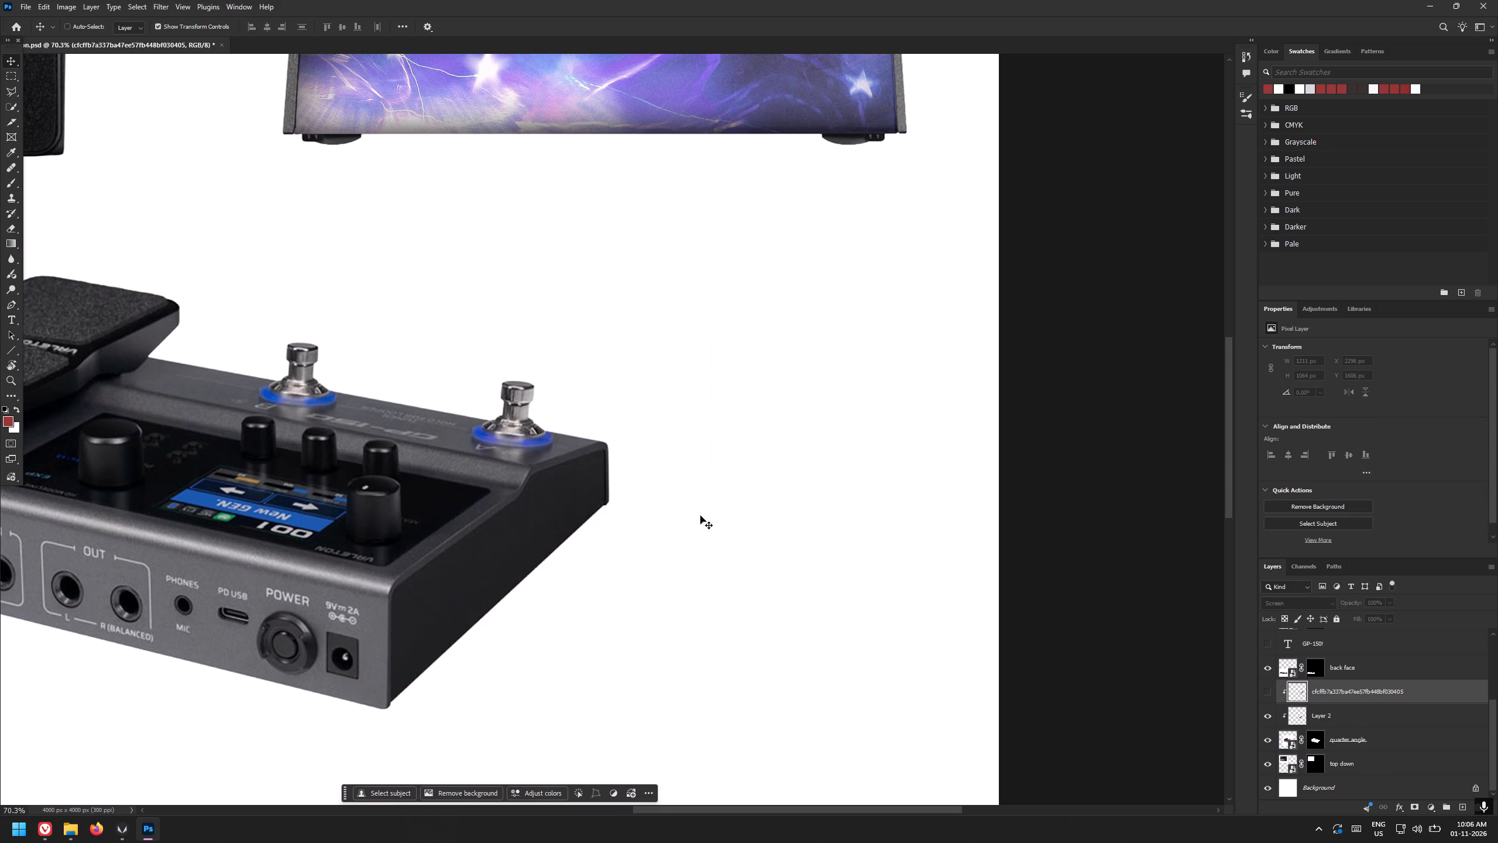
pyautogui.hotkey('ctrl', 'z')
pyautogui.hotkey('ctrl', 'z')
pyautogui.hotkey('ctrl', 'z')
pyautogui.hotkey('ctrl', 'z')
pyautogui.hotkey('ctrl', 'z')
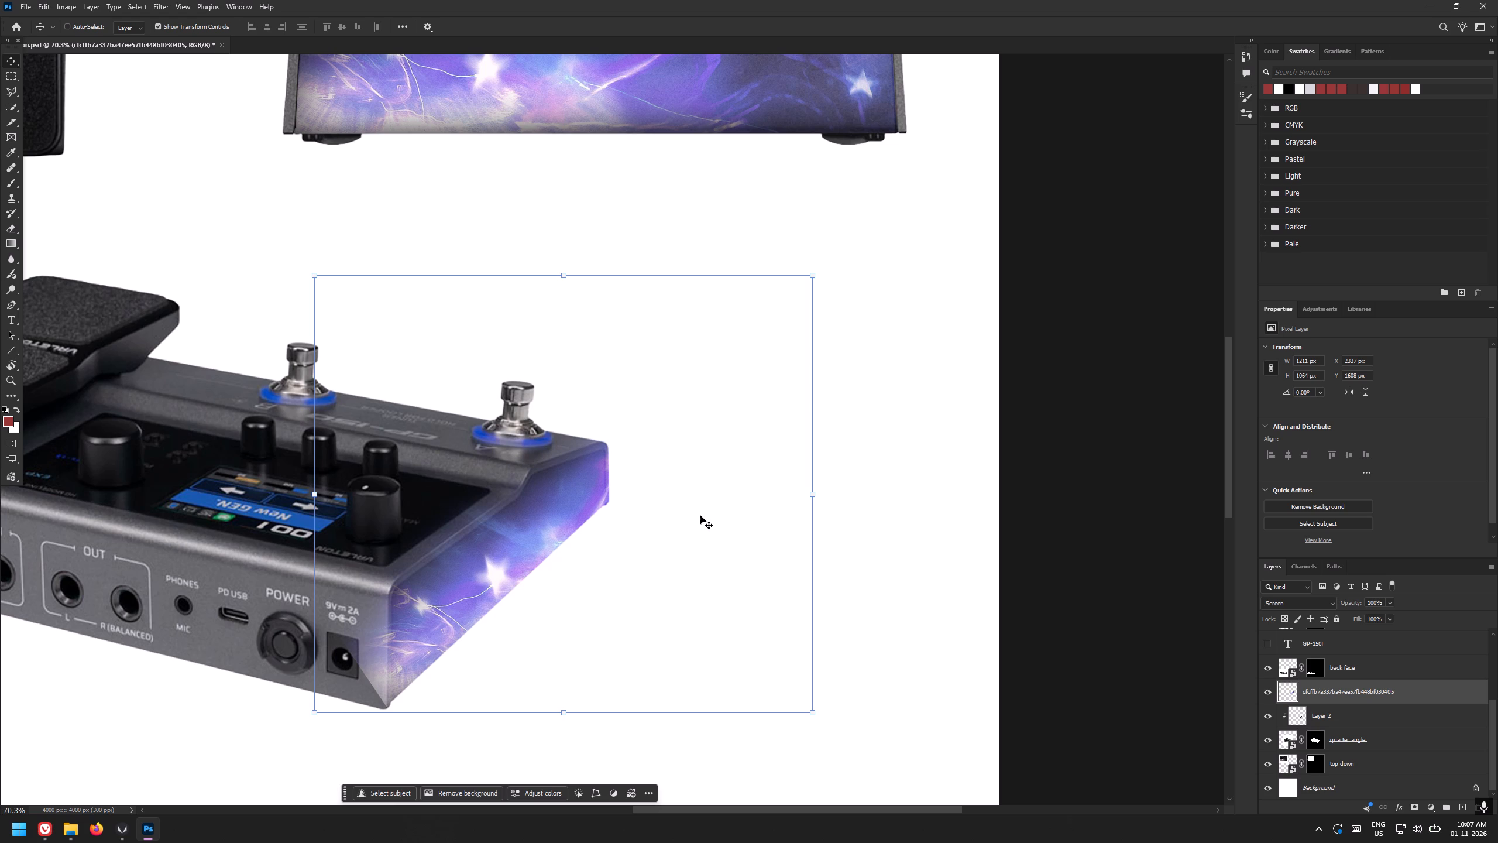
pyautogui.hotkey('ctrl', 'z')
pyautogui.hotkey('ctrl', 'z')
pyautogui.hotkey('ctrl', 'z')
pyautogui.hotkey('ctrl', 'z')
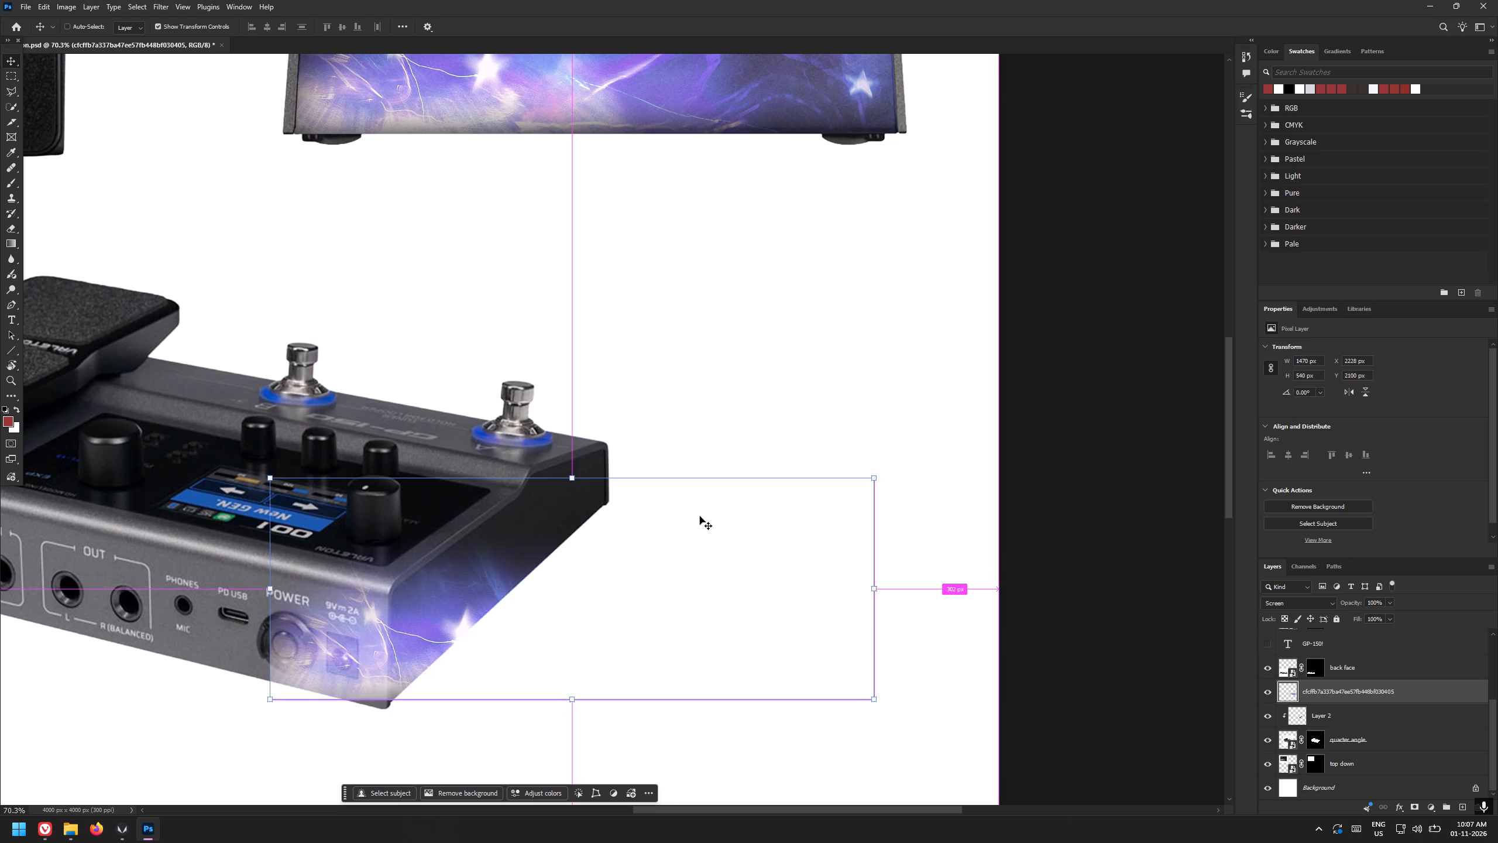
pyautogui.hotkey('ctrl', 'shift', 'z')
# Release Layer 2 from quarter angle, clip the starry artwork to Layer 2, and reposition the artwork over the side face.
pyautogui.moveTo(513, 565); pyautogui.dragTo(315, 493)
pyautogui.moveTo(493, 558); pyautogui.dragTo(403, 585)
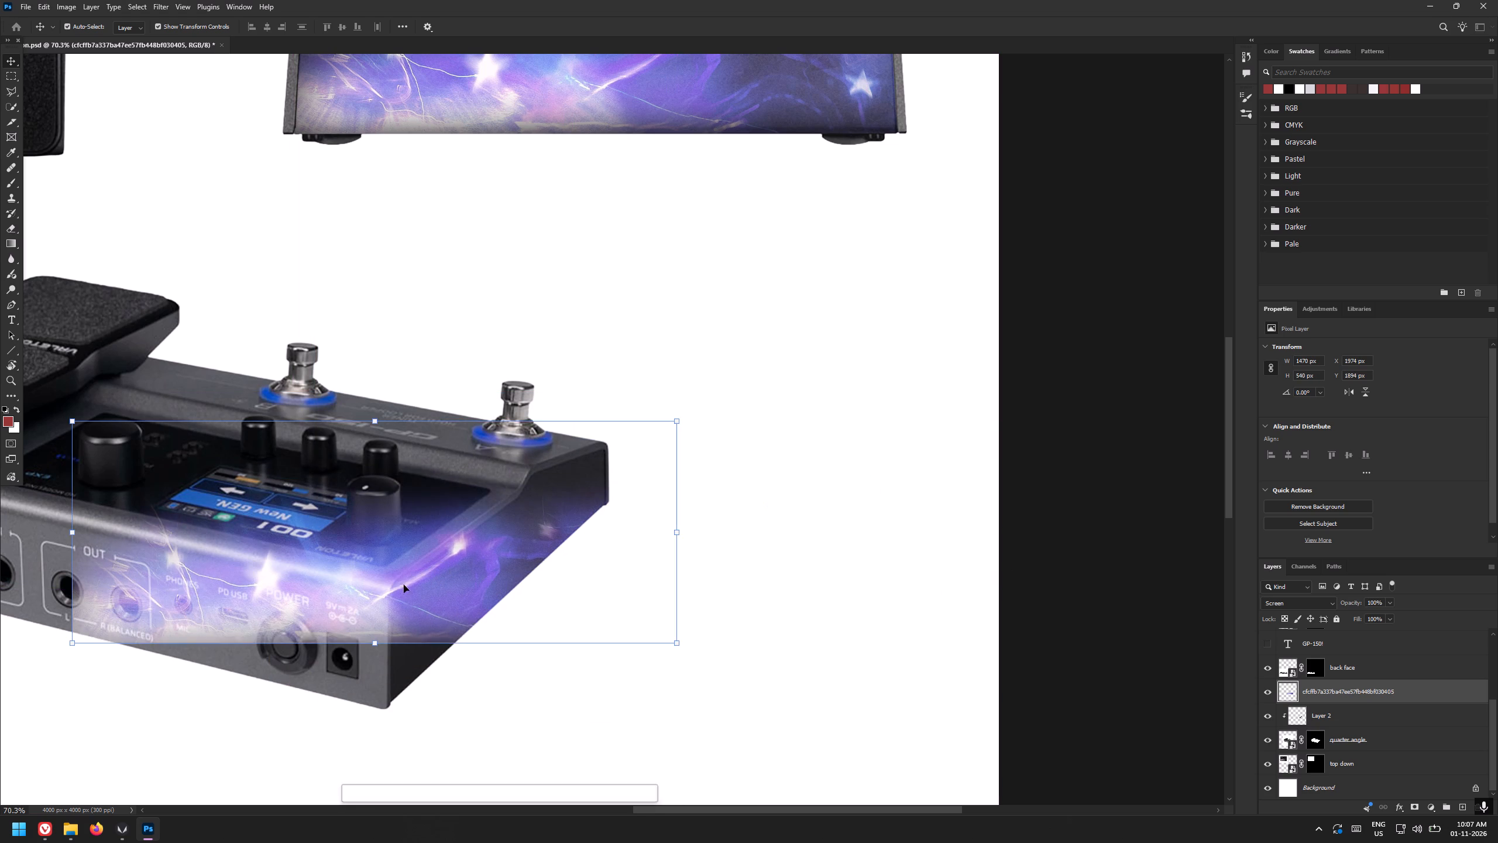
pyautogui.keyDown('alt'); pyautogui.click(1363, 727); pyautogui.keyUp('alt')
pyautogui.keyDown('alt'); pyautogui.click(1380, 703); pyautogui.keyUp('alt')
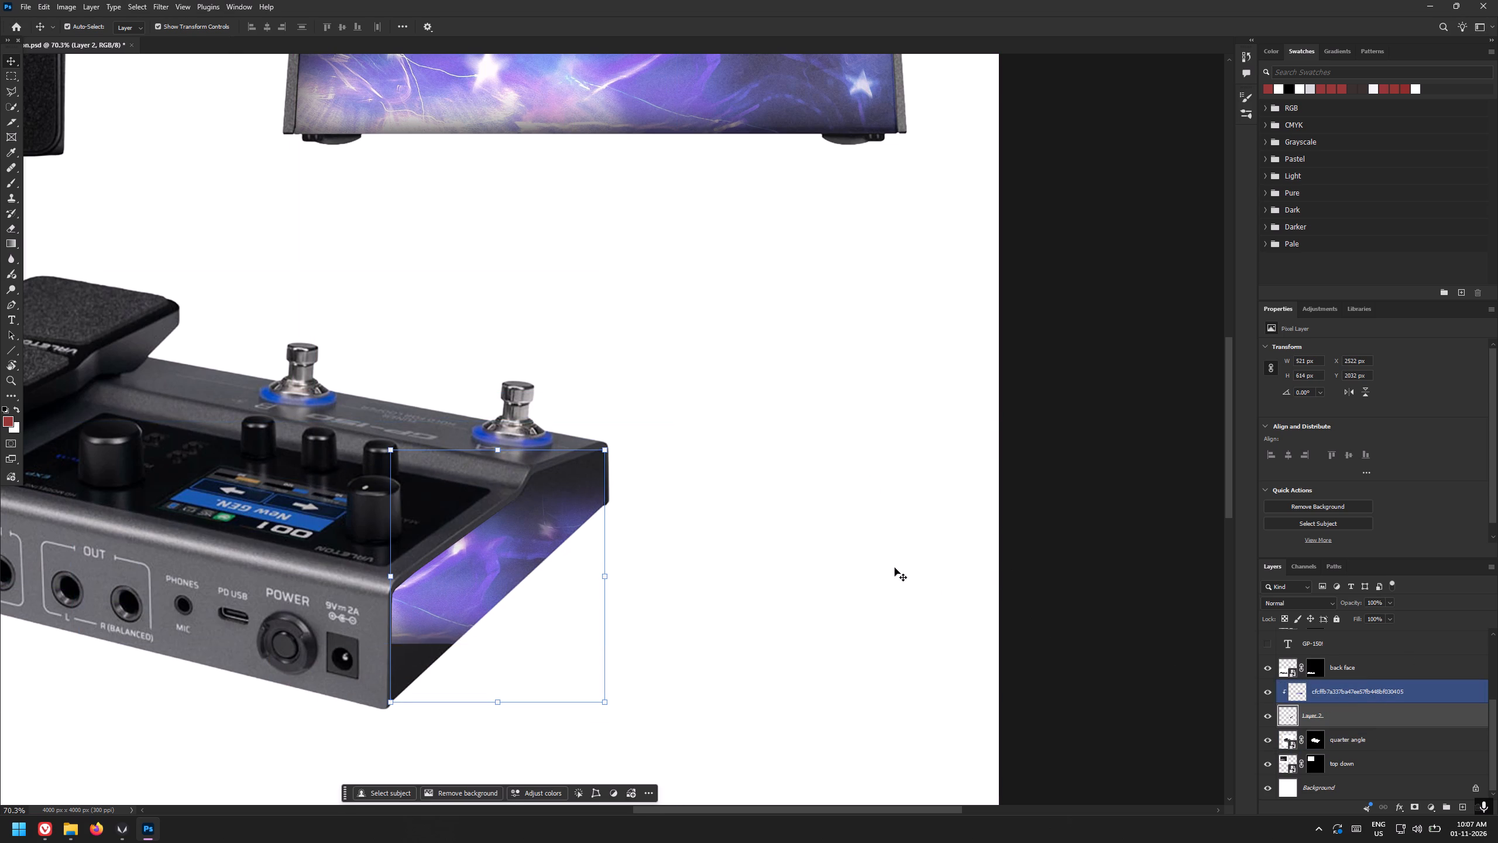
pyautogui.click(493, 539)
pyautogui.moveTo(482, 571); pyautogui.dragTo(596, 587)
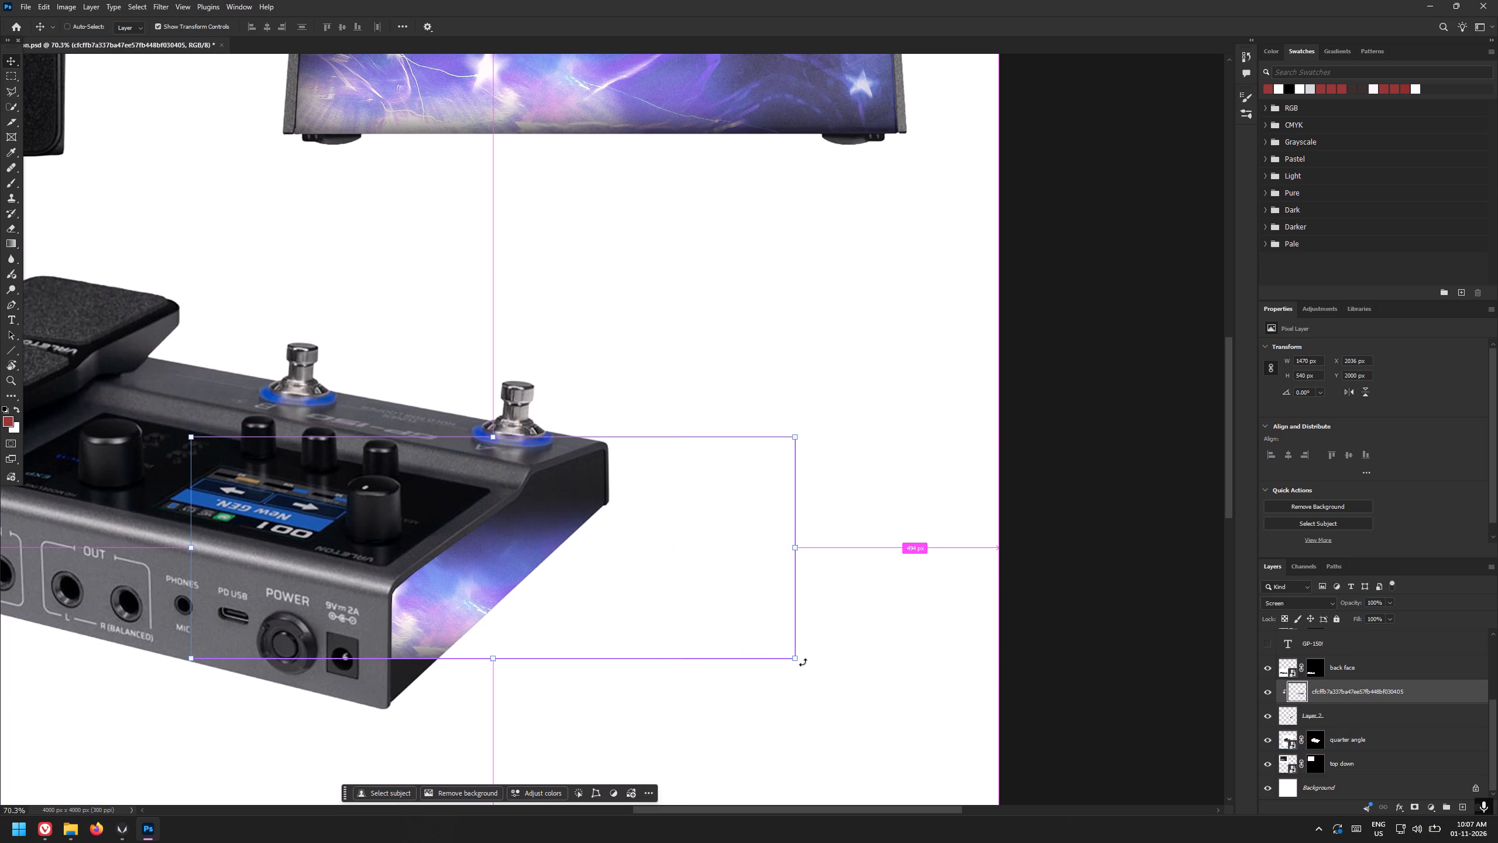
# Distort the starry artwork by bringing its four corners in to follow the side face's slanted perspective.
pyautogui.keyDown('ctrl'); pyautogui.moveTo(798, 659); pyautogui.dragTo(605, 505); pyautogui.keyUp('ctrl')
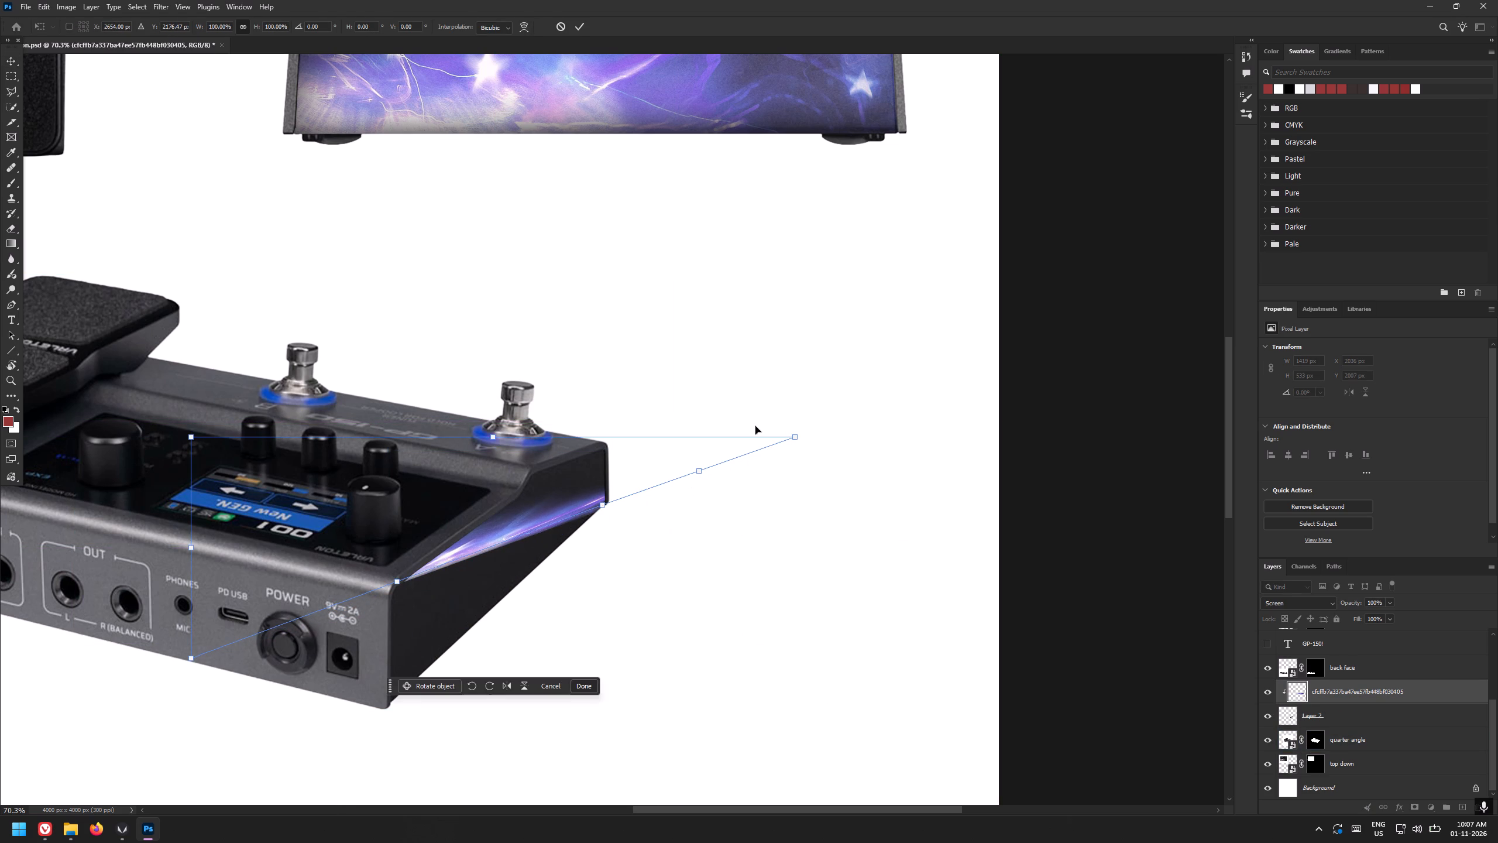
pyautogui.keyDown('ctrl'); pyautogui.moveTo(792, 434); pyautogui.dragTo(606, 448); pyautogui.keyUp('ctrl')
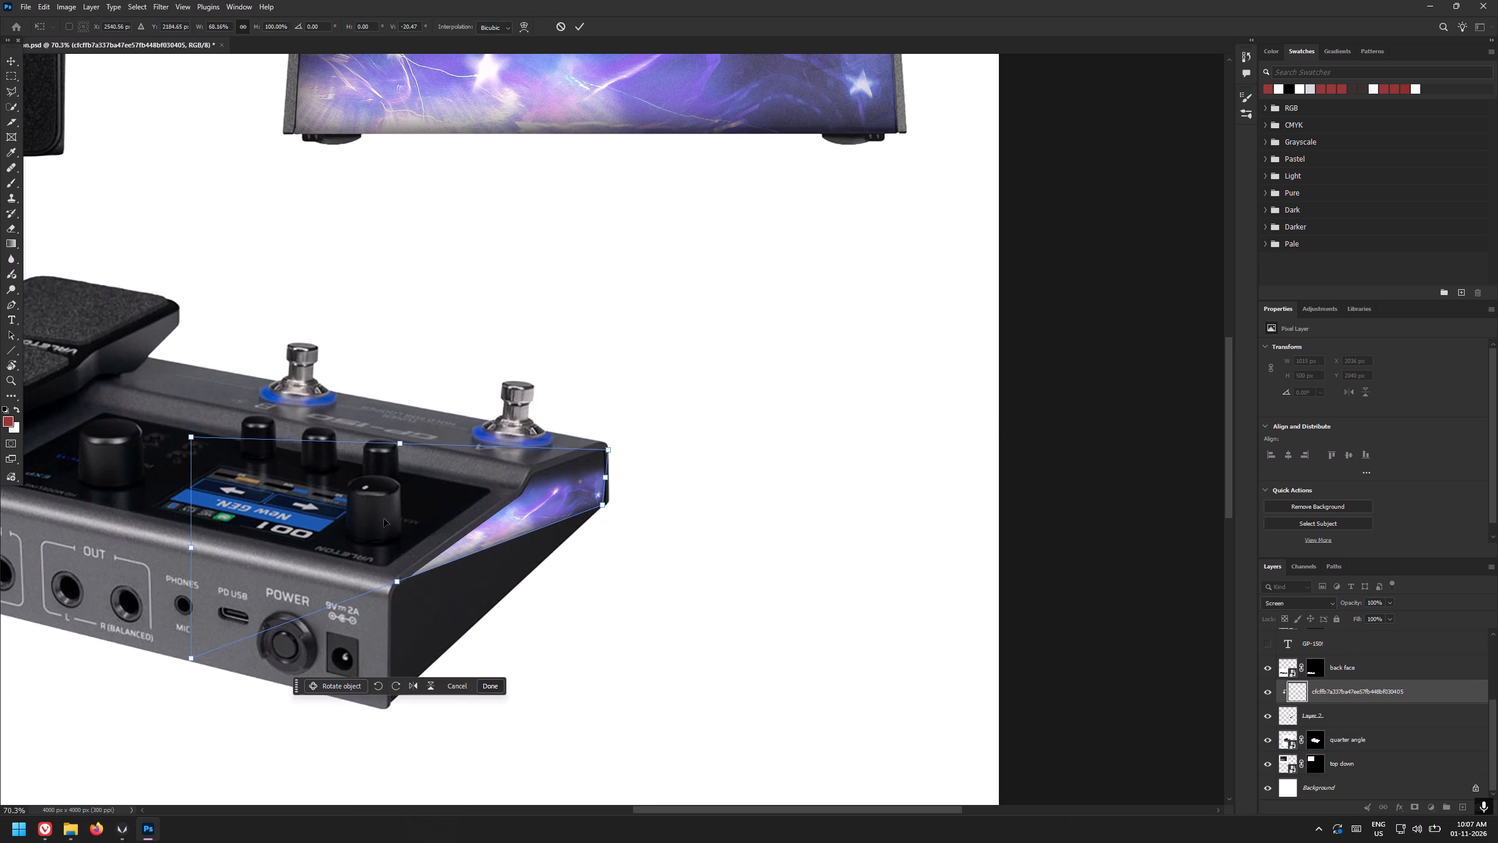
pyautogui.keyDown('ctrl'); pyautogui.moveTo(191, 659); pyautogui.dragTo(387, 710); pyautogui.keyUp('ctrl')
pyautogui.keyDown('ctrl'); pyautogui.moveTo(192, 441); pyautogui.dragTo(395, 606); pyautogui.keyUp('ctrl')
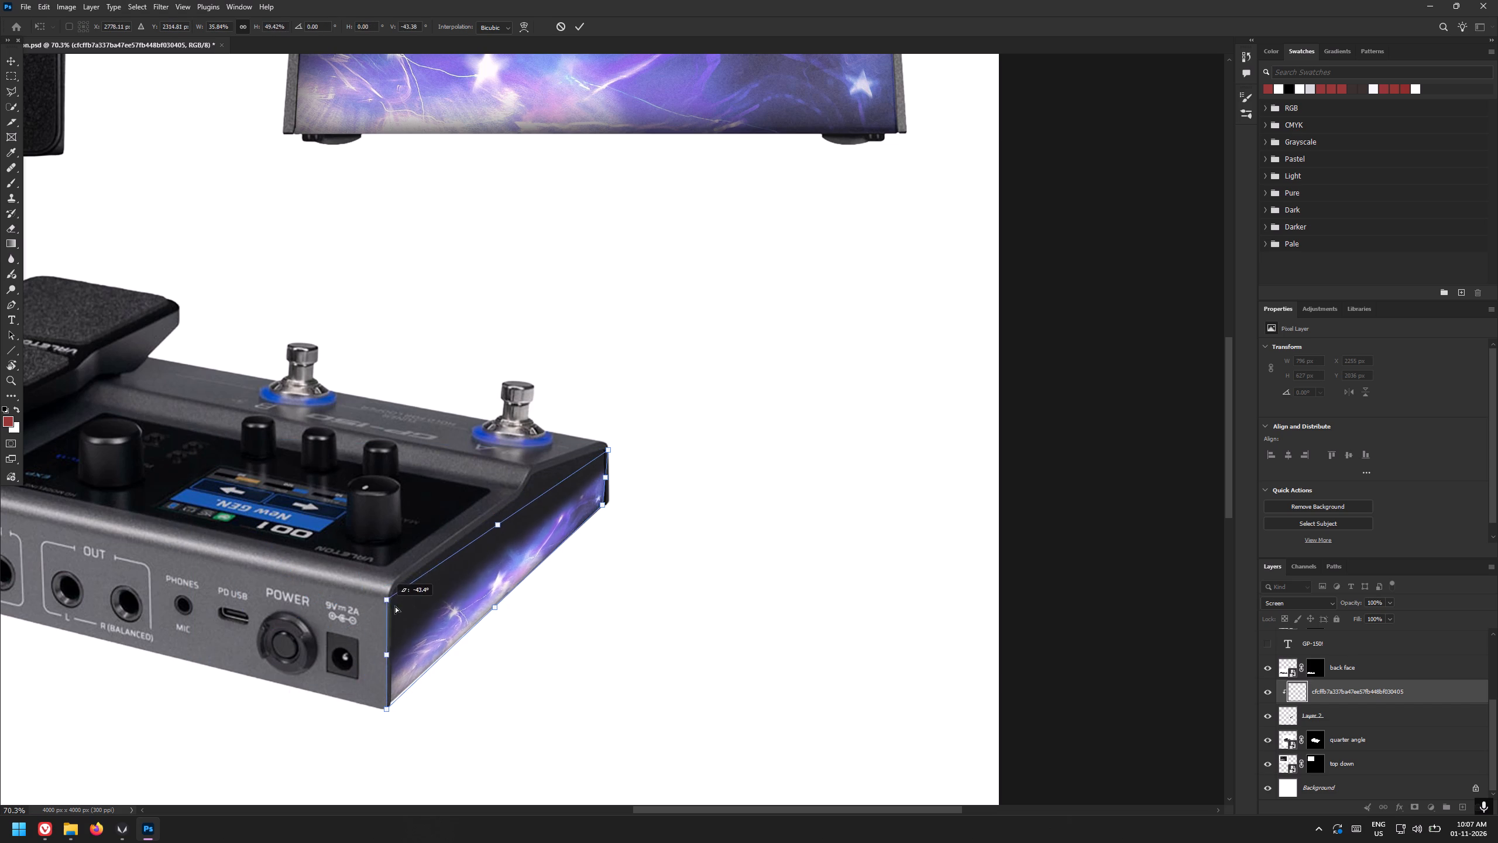
pyautogui.keyDown('ctrl'); pyautogui.moveTo(395, 606); pyautogui.dragTo(392, 602); pyautogui.keyUp('ctrl')
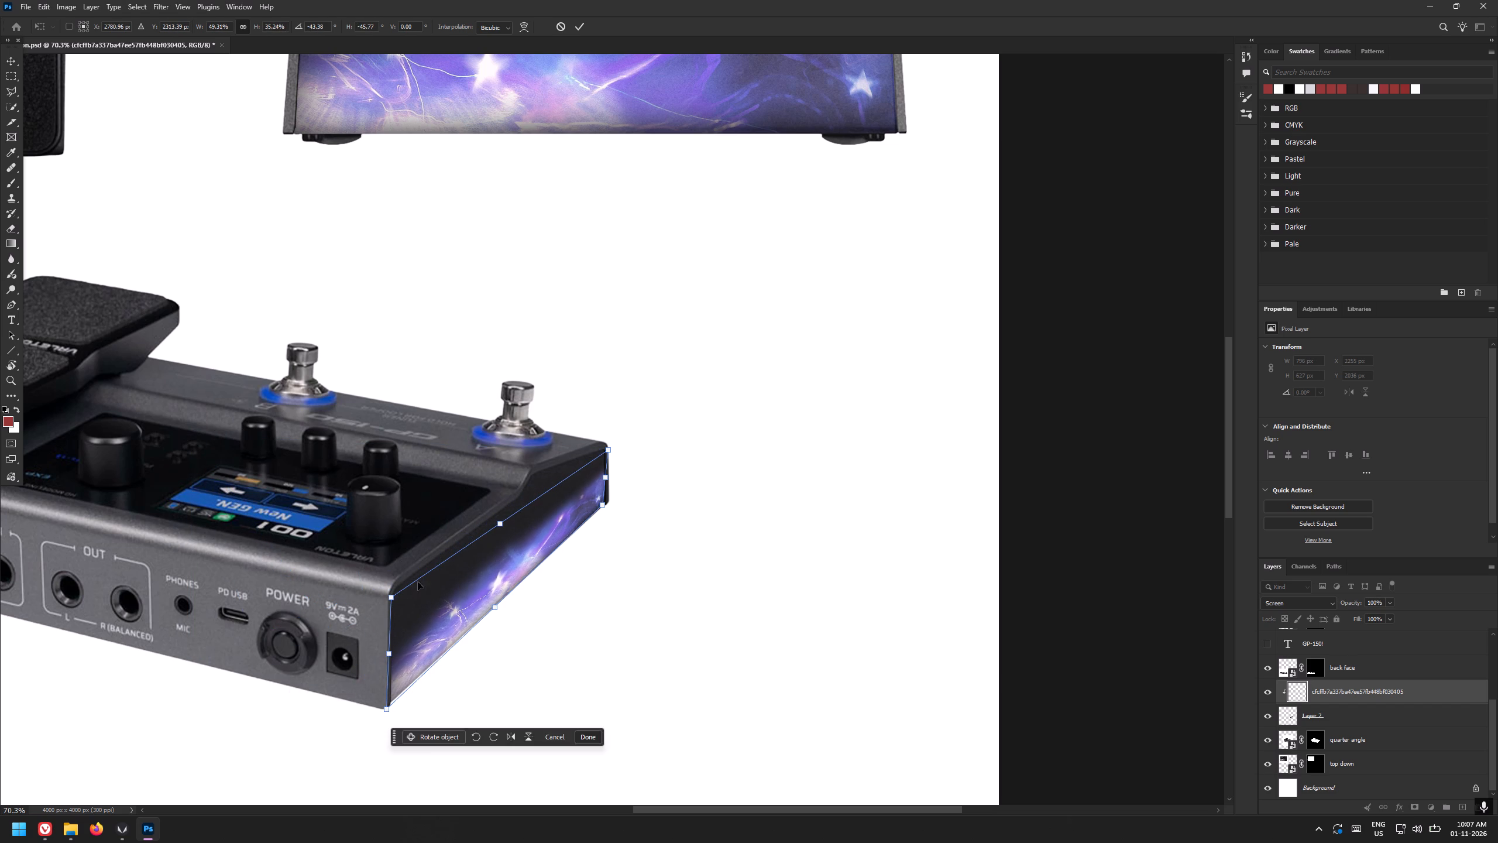
pyautogui.keyDown('ctrl'); pyautogui.moveTo(609, 457); pyautogui.dragTo(605, 448); pyautogui.keyUp('ctrl')
pyautogui.keyDown('ctrl'); pyautogui.moveTo(497, 519); pyautogui.dragTo(496, 516); pyautogui.keyUp('ctrl')
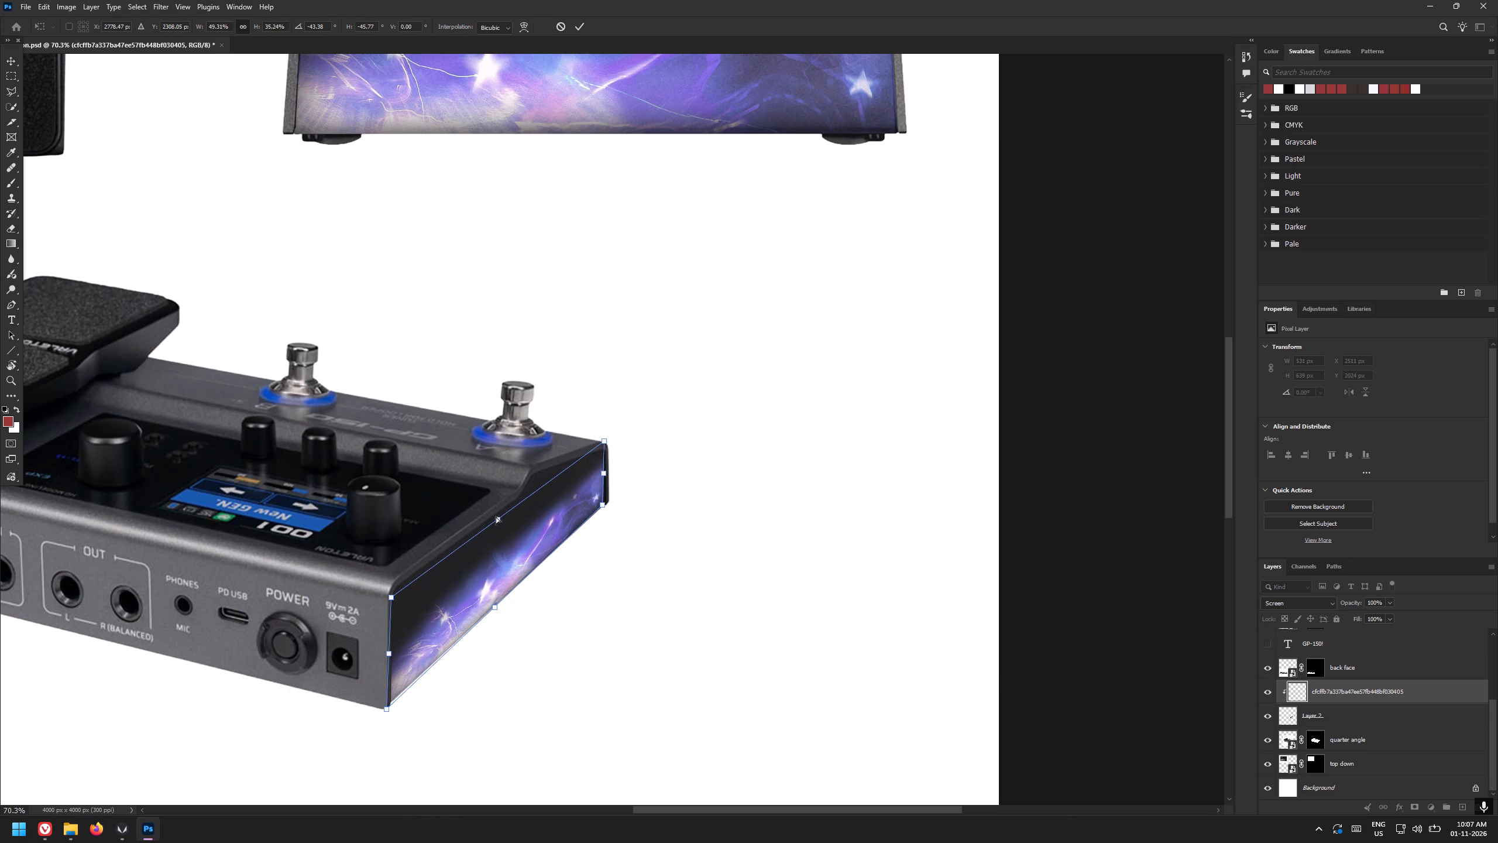
# Extend the distorted artwork's upper edge to cover the whole side face, fit its lower corners to the bottom edge, and apply the transform.
pyautogui.keyDown('ctrl'); pyautogui.moveTo(496, 516); pyautogui.dragTo(496, 433); pyautogui.keyUp('ctrl')
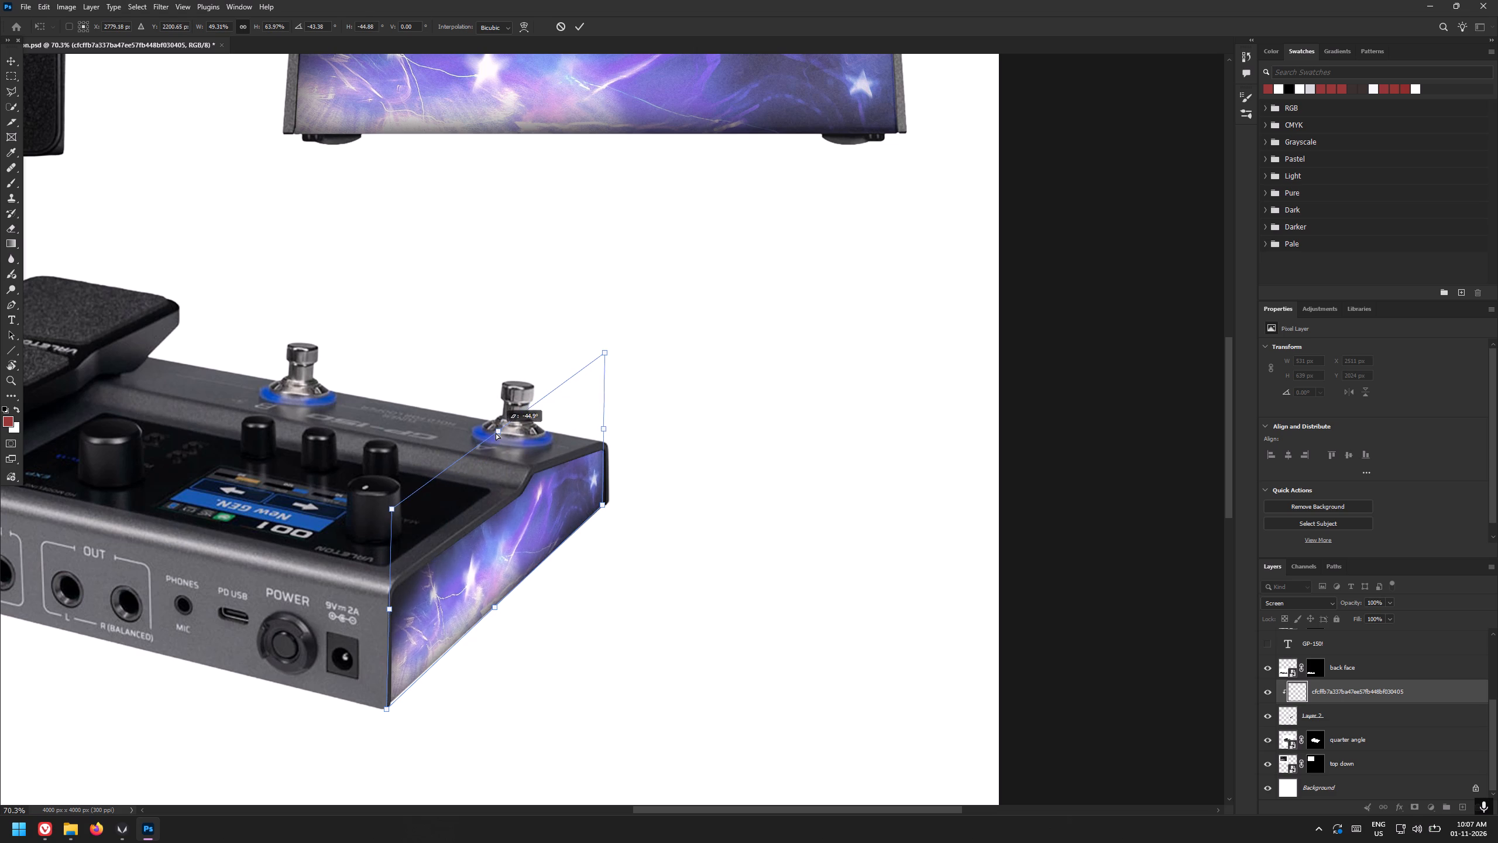
pyautogui.keyDown('ctrl'); pyautogui.moveTo(496, 433); pyautogui.dragTo(497, 433); pyautogui.keyUp('ctrl')
pyautogui.keyDown('ctrl'); pyautogui.moveTo(600, 505); pyautogui.dragTo(605, 500); pyautogui.keyUp('ctrl')
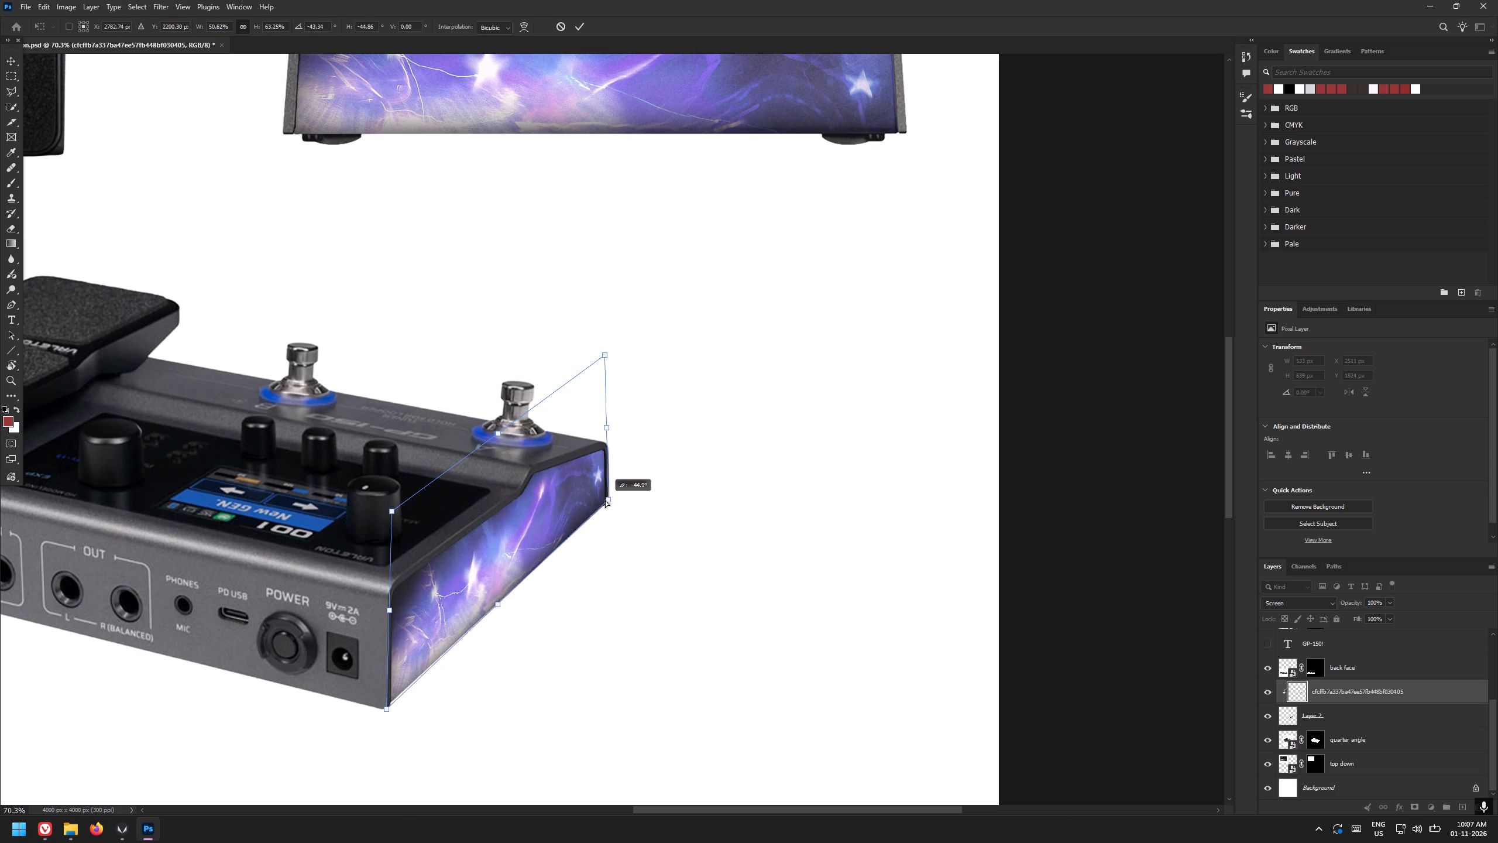
pyautogui.keyDown('ctrl'); pyautogui.moveTo(605, 500); pyautogui.dragTo(600, 505); pyautogui.keyUp('ctrl')
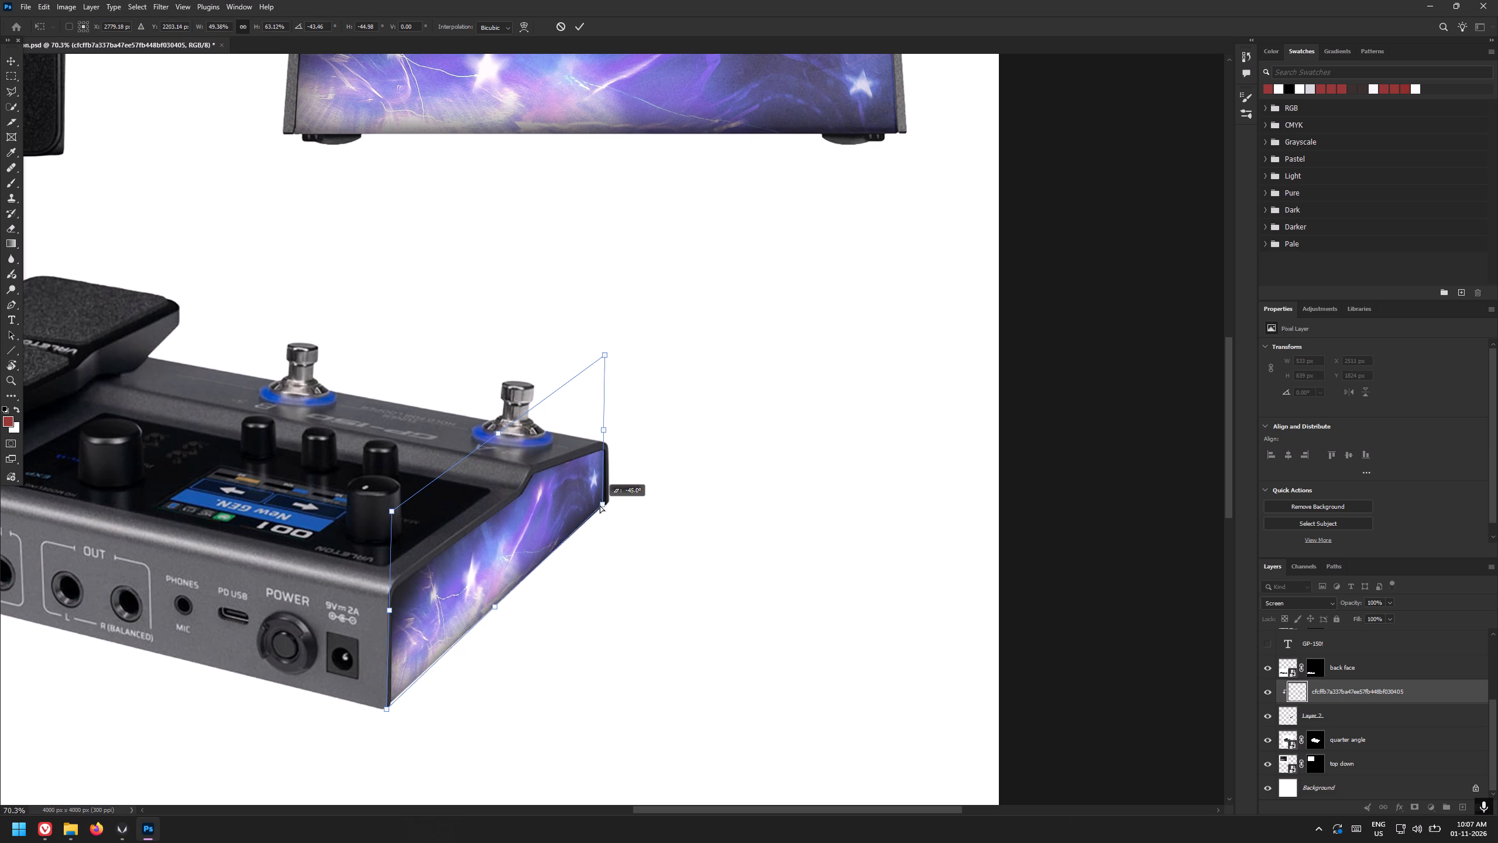
pyautogui.keyDown('ctrl'); pyautogui.moveTo(600, 505); pyautogui.dragTo(605, 501); pyautogui.keyUp('ctrl')
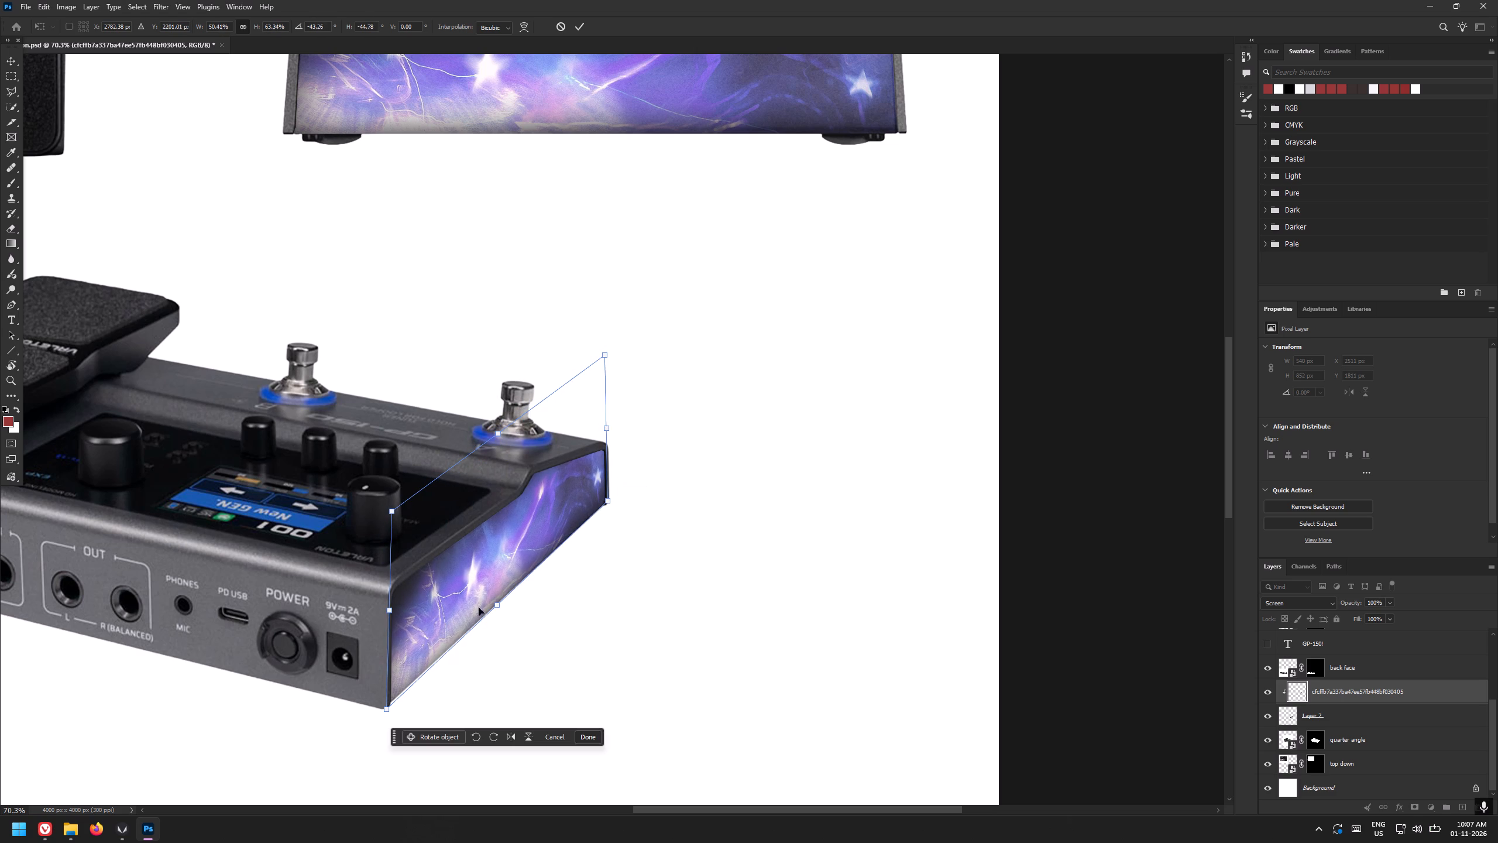
pyautogui.keyDown('ctrl'); pyautogui.click(393, 698); pyautogui.keyUp('ctrl')
pyautogui.keyDown('ctrl'); pyautogui.click(392, 705); pyautogui.keyUp('ctrl')
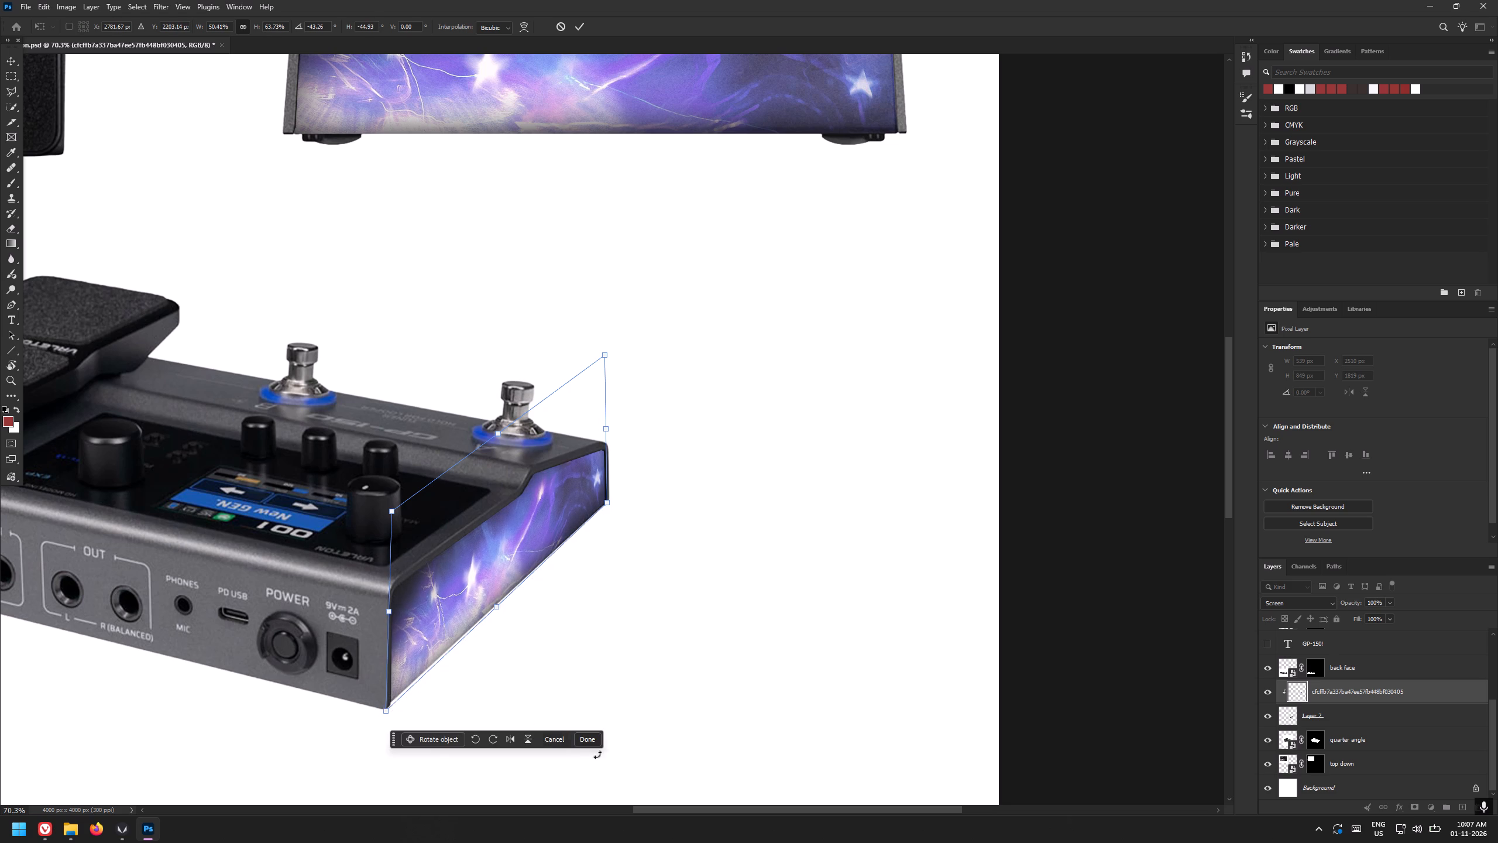
pyautogui.click(586, 744)
pyautogui.click(647, 691)
# Examine the full sheet of pedal views to judge the side-face artwork.
pyautogui.scroll(-5, 654, 689)
pyautogui.click(701, 575)
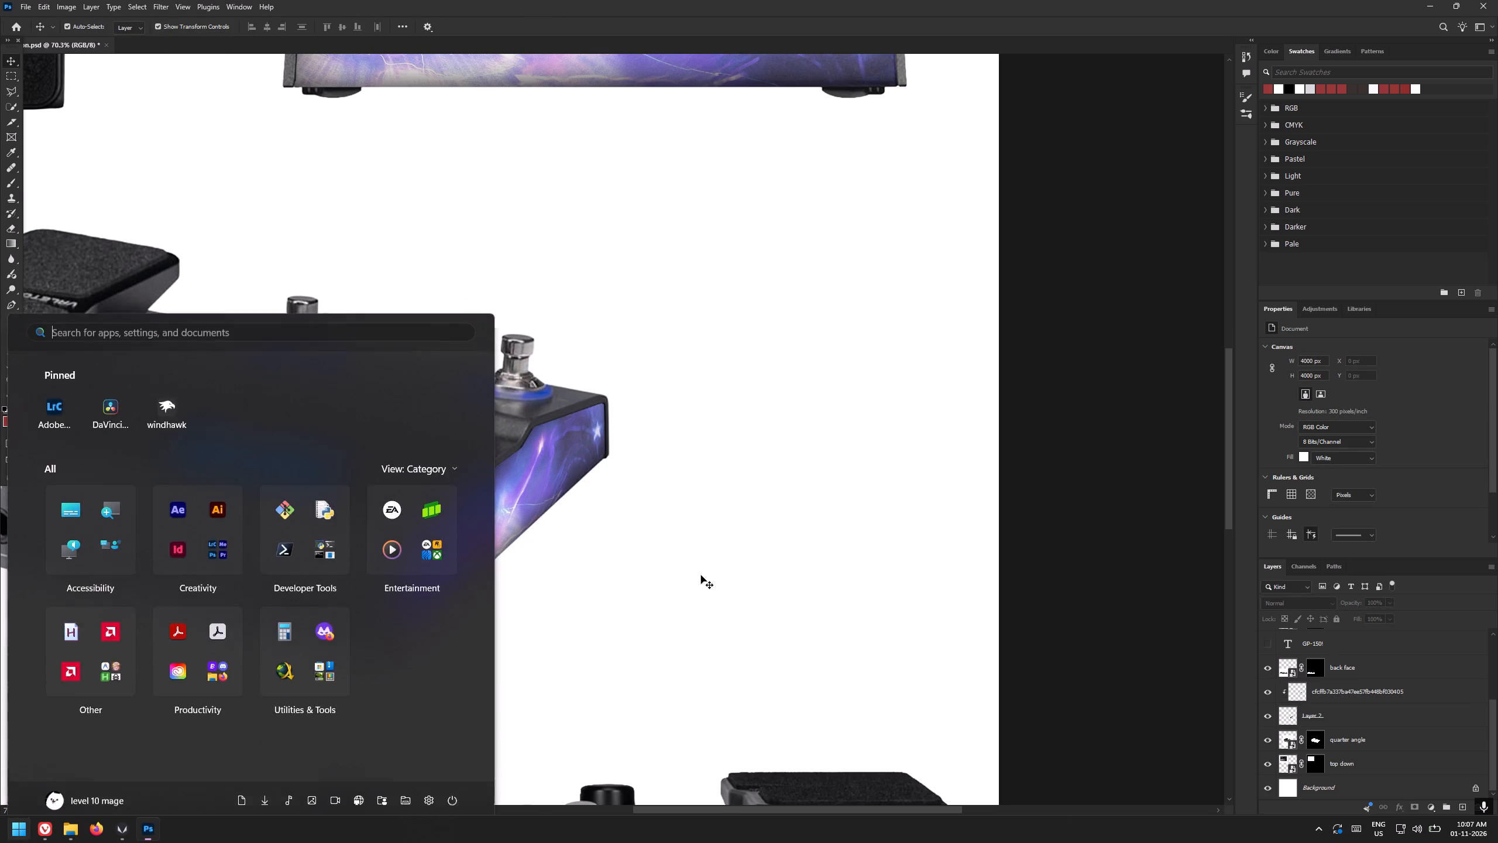
pyautogui.keyDown('alt'); pyautogui.scroll(-13, 696, 575); pyautogui.keyUp('alt')
pyautogui.click(934, 467)
pyautogui.scroll(-1, 926, 442)
pyautogui.scroll(3, 887, 436)
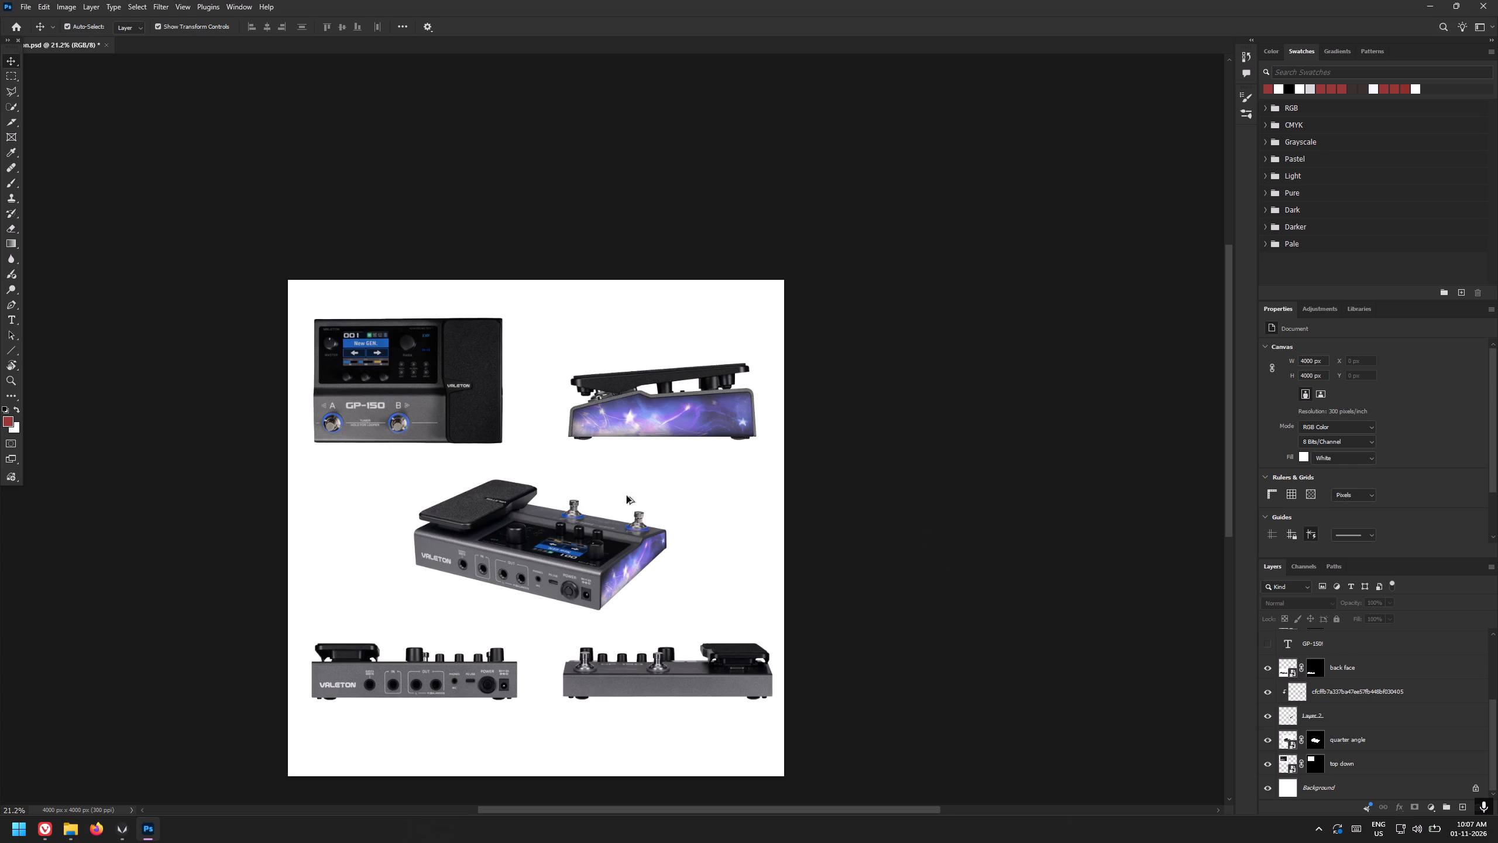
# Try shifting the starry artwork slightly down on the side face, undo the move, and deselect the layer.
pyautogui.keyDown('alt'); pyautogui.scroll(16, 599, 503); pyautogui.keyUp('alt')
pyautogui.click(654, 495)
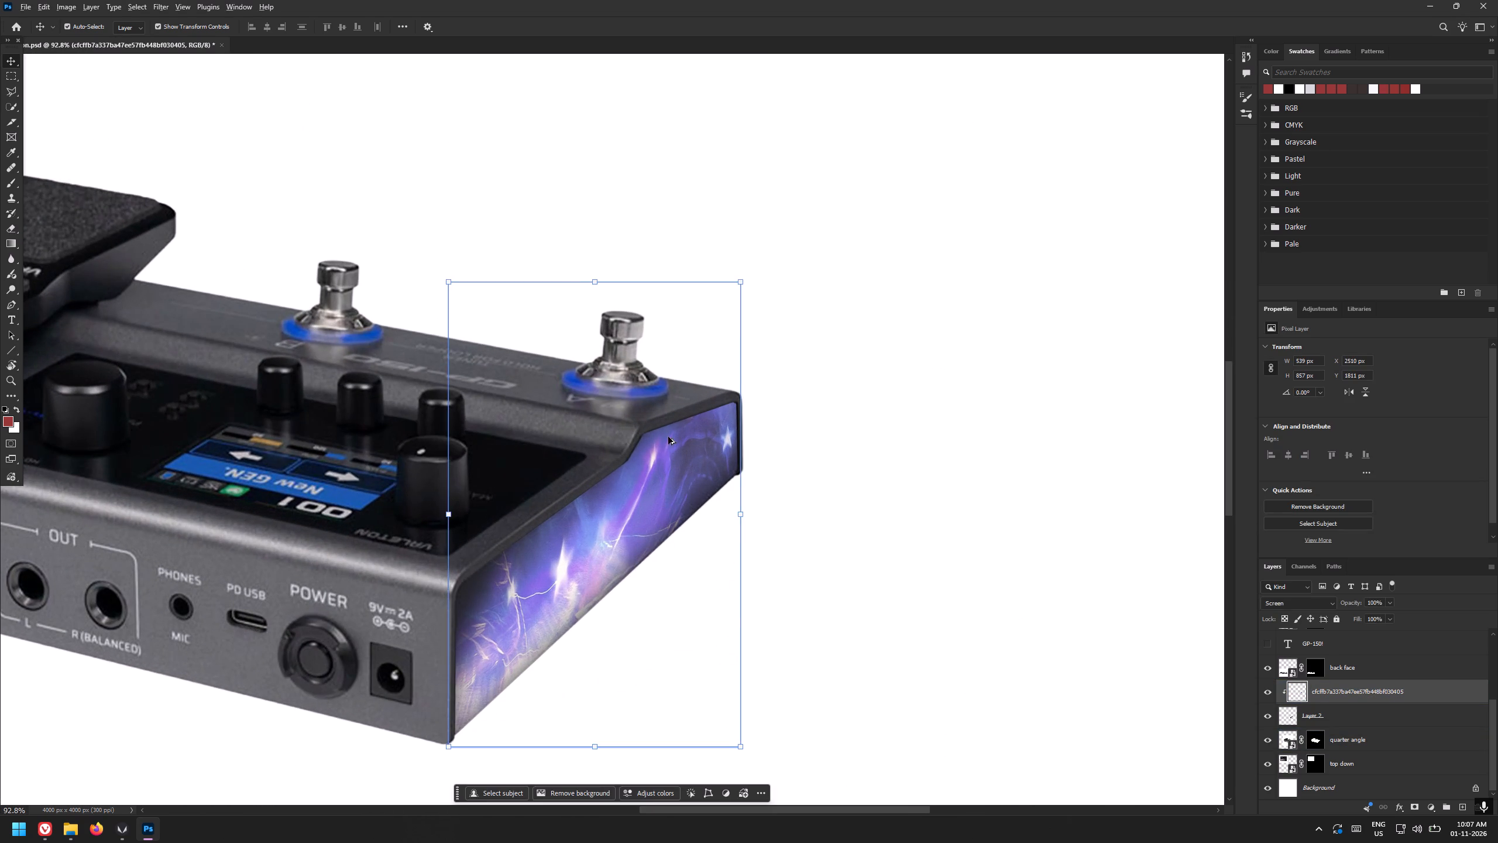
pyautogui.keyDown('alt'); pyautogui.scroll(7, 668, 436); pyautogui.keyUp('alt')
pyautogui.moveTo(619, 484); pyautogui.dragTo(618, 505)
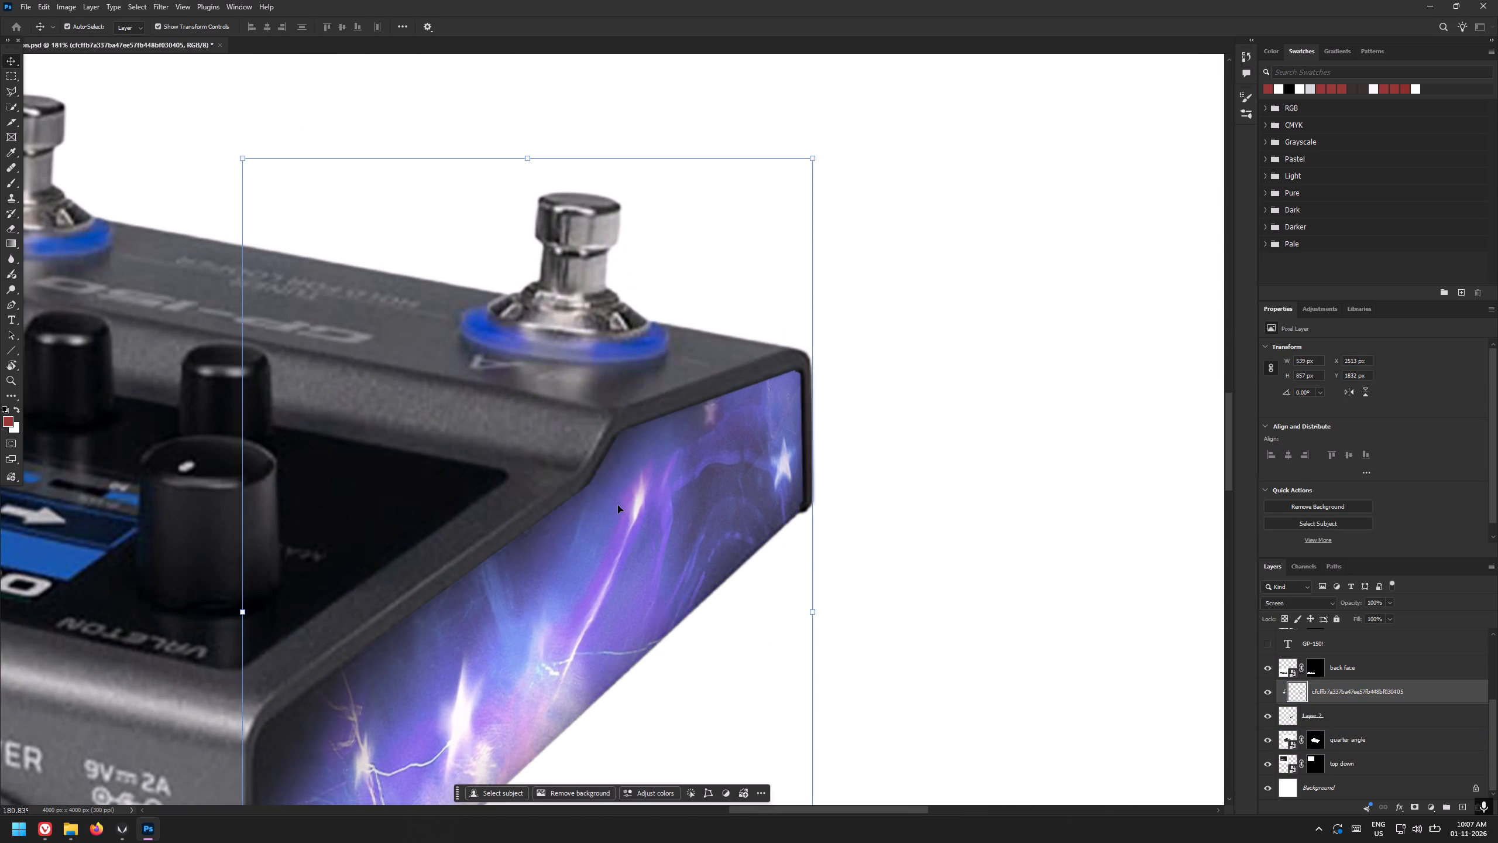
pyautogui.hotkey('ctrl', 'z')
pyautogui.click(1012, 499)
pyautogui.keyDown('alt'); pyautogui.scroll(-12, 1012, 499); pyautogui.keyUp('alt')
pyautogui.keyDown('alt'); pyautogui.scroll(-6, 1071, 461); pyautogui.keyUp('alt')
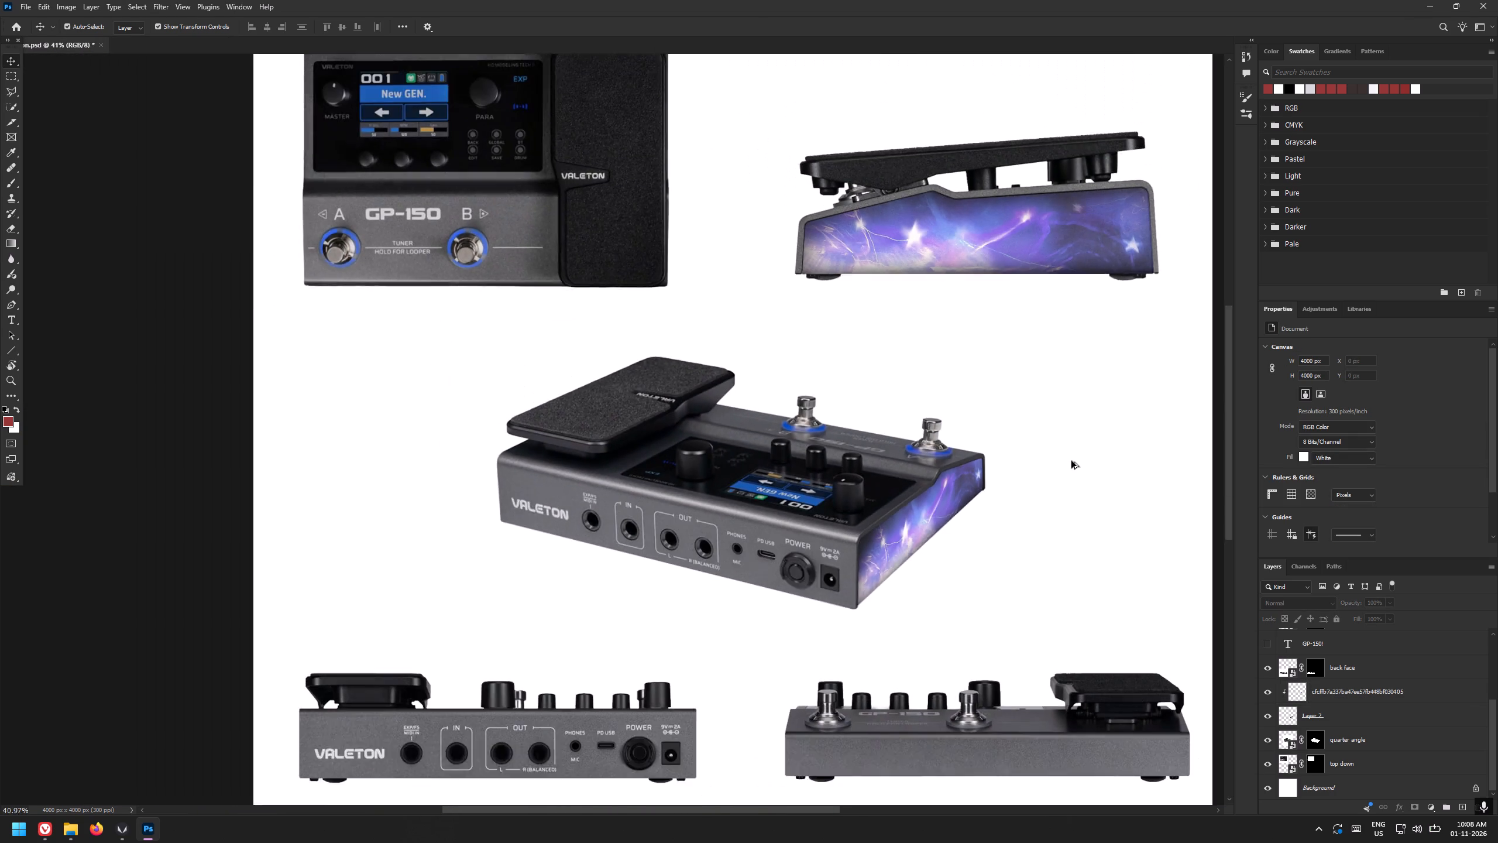
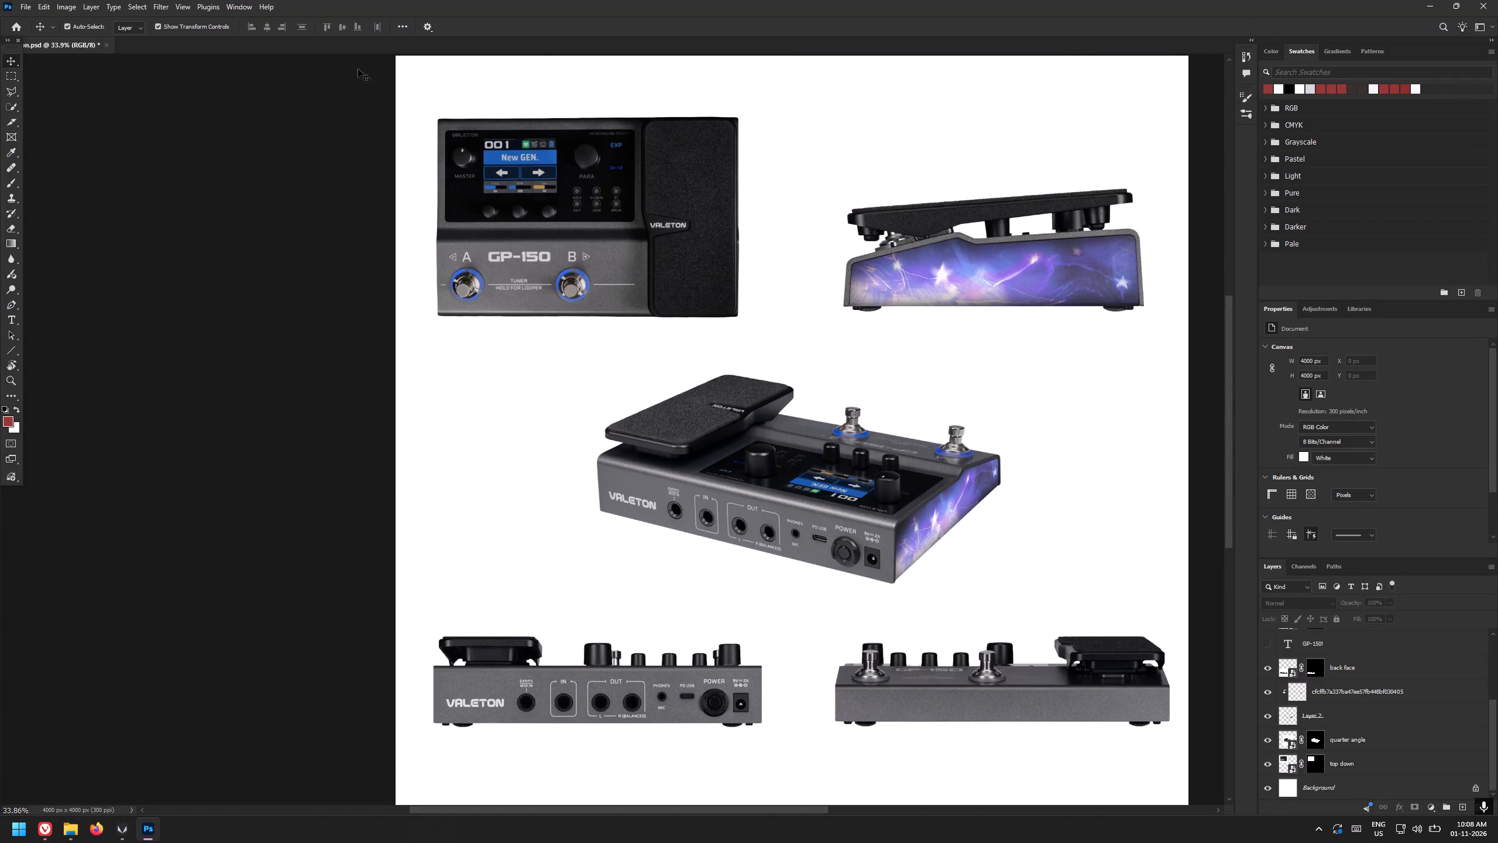
# Hide and reshow the starry artwork layer on the quarter-angle view to compare the side face with and without it, then deselect.
pyautogui.scroll(4, 883, 265)
pyautogui.scroll(5, 1097, 560)
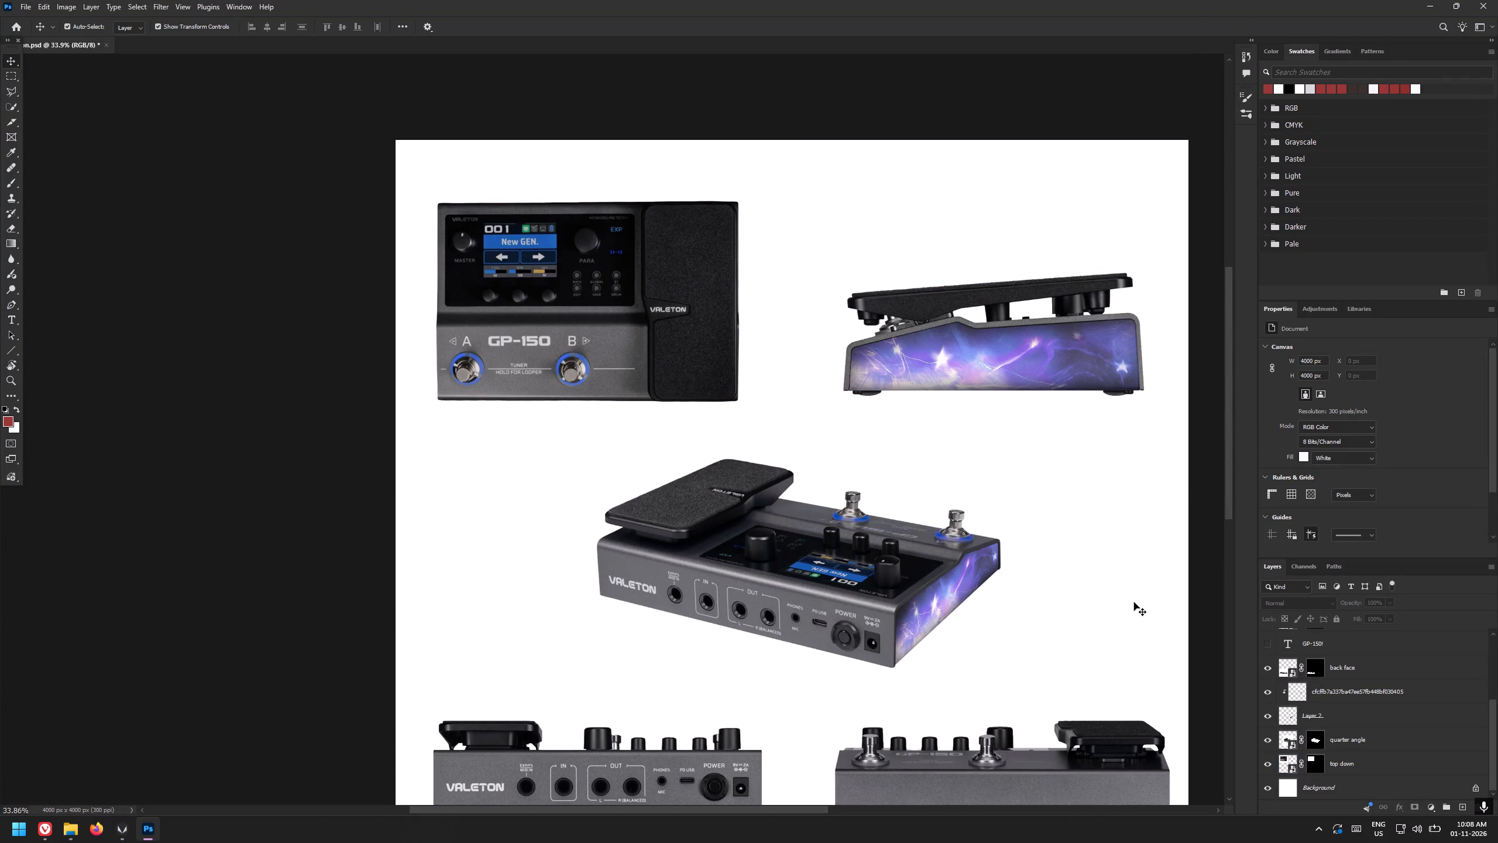
pyautogui.scroll(-4, 1134, 602)
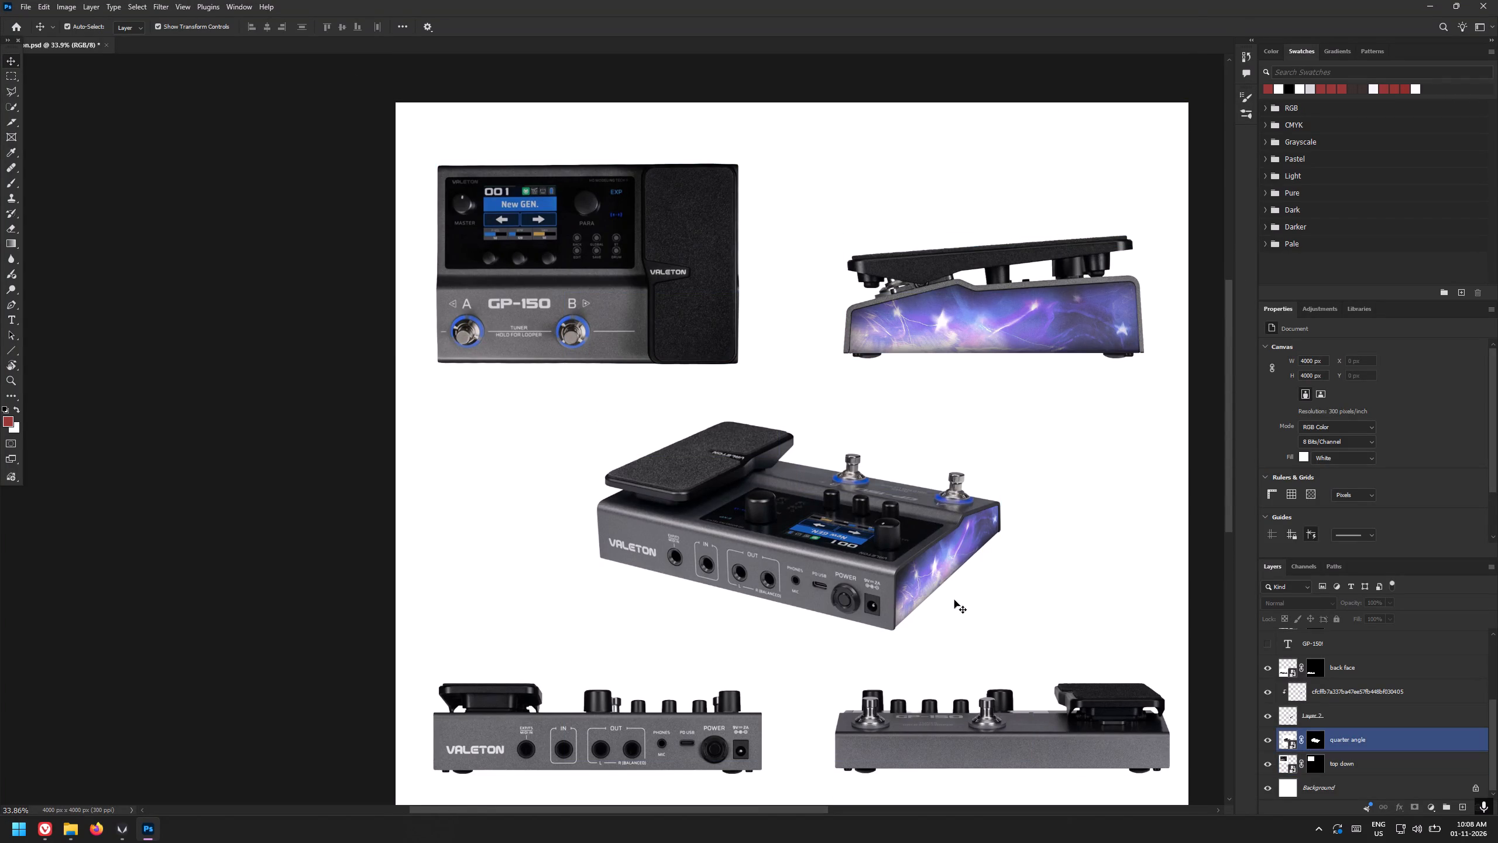
pyautogui.click(939, 575)
pyautogui.click(1266, 692)
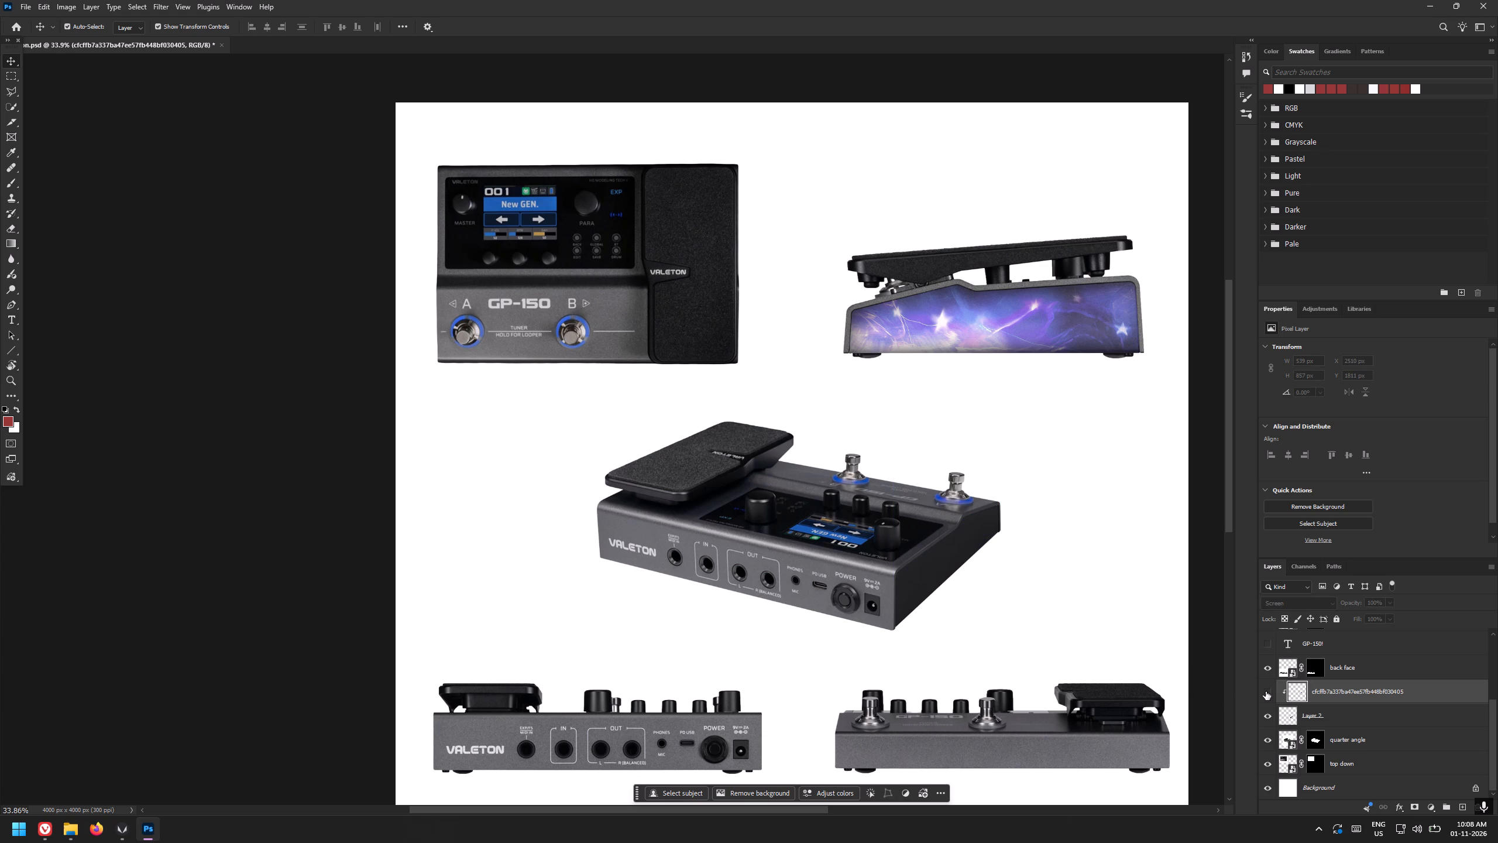
pyautogui.click(1266, 691)
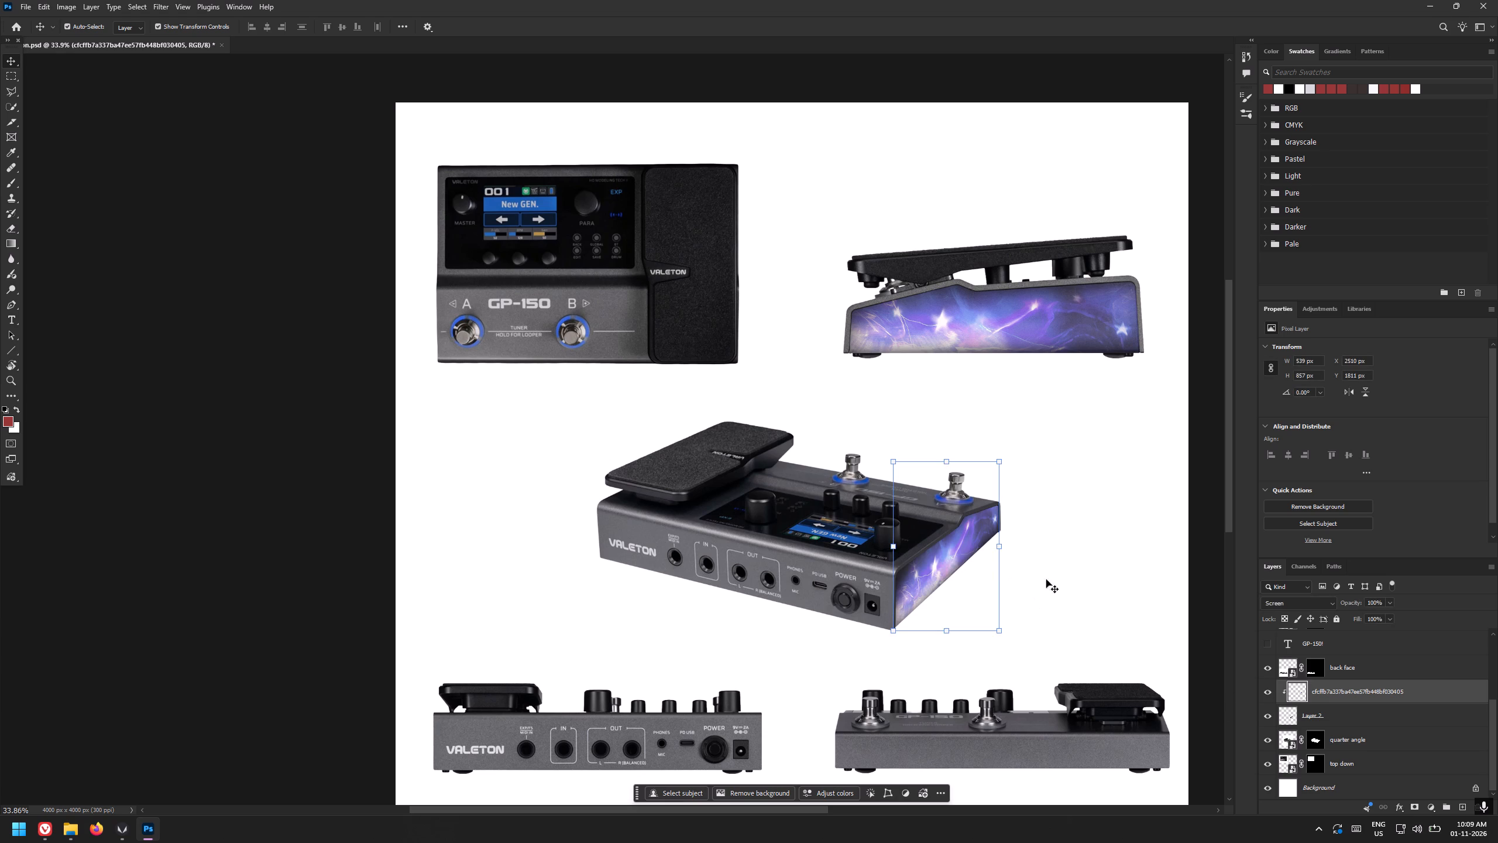
pyautogui.click(1115, 555)
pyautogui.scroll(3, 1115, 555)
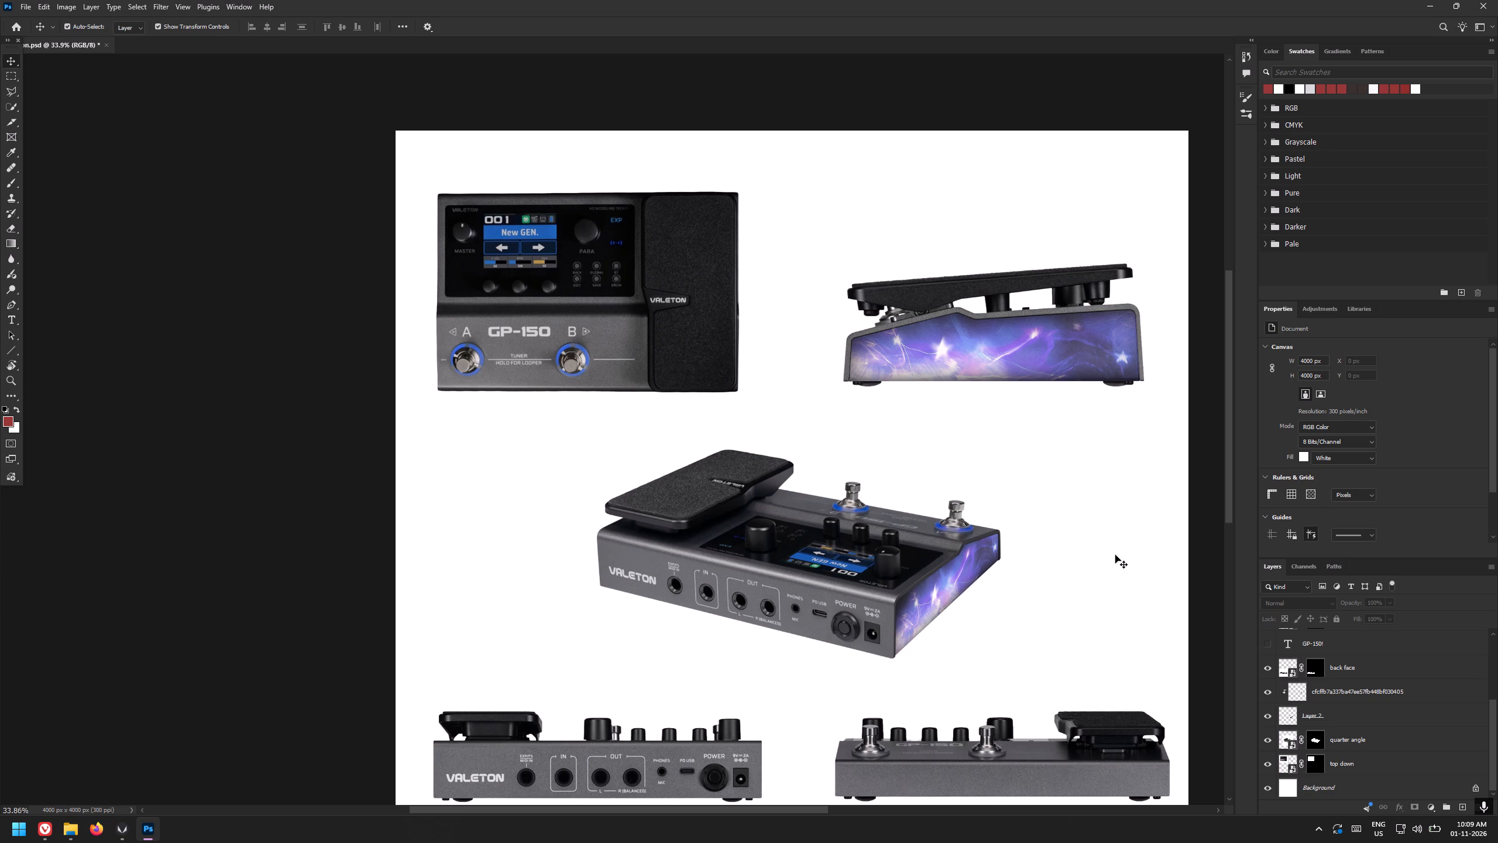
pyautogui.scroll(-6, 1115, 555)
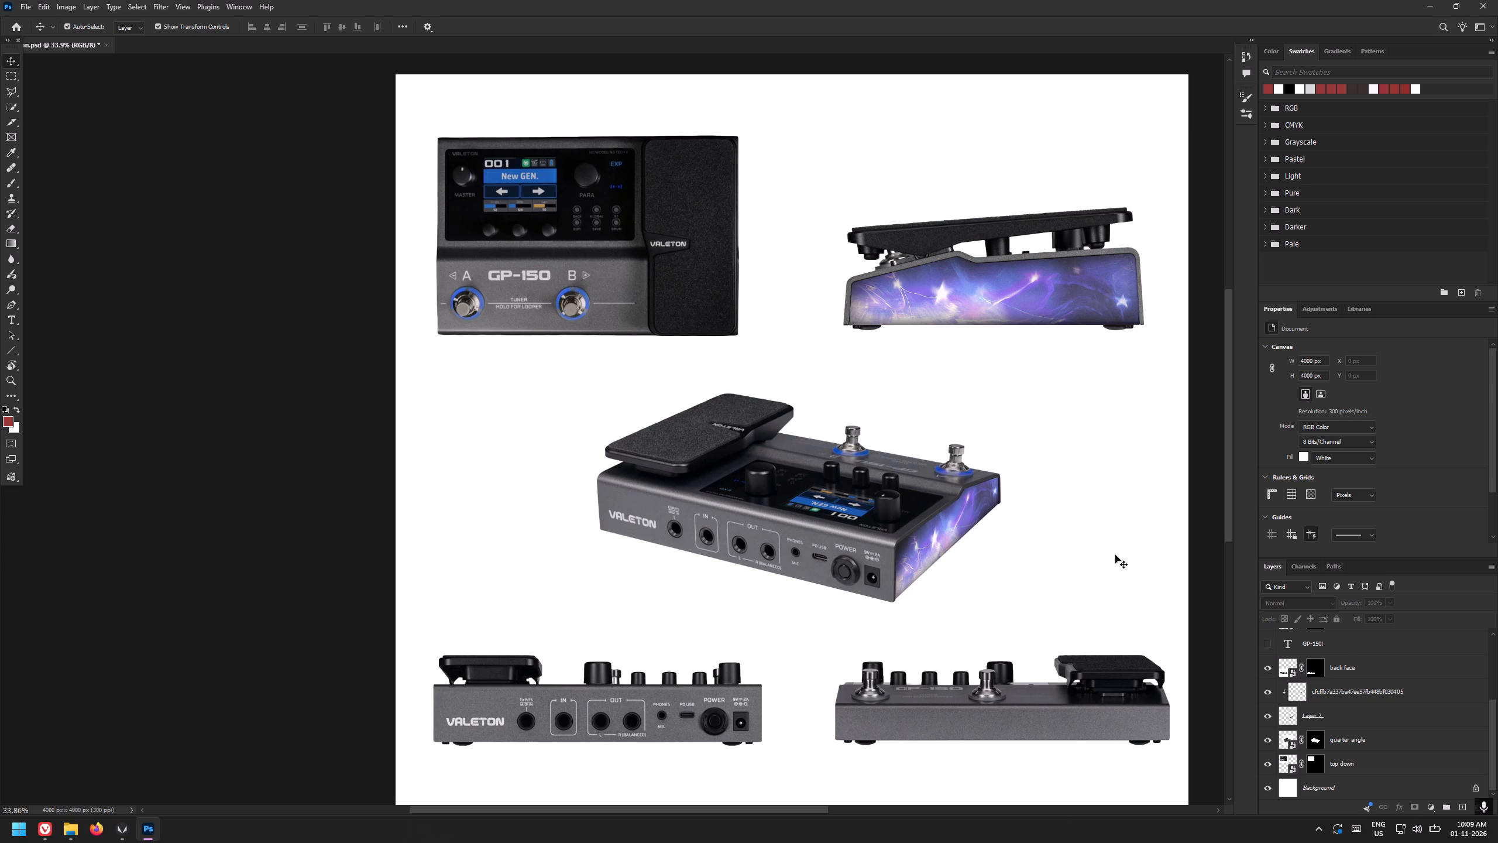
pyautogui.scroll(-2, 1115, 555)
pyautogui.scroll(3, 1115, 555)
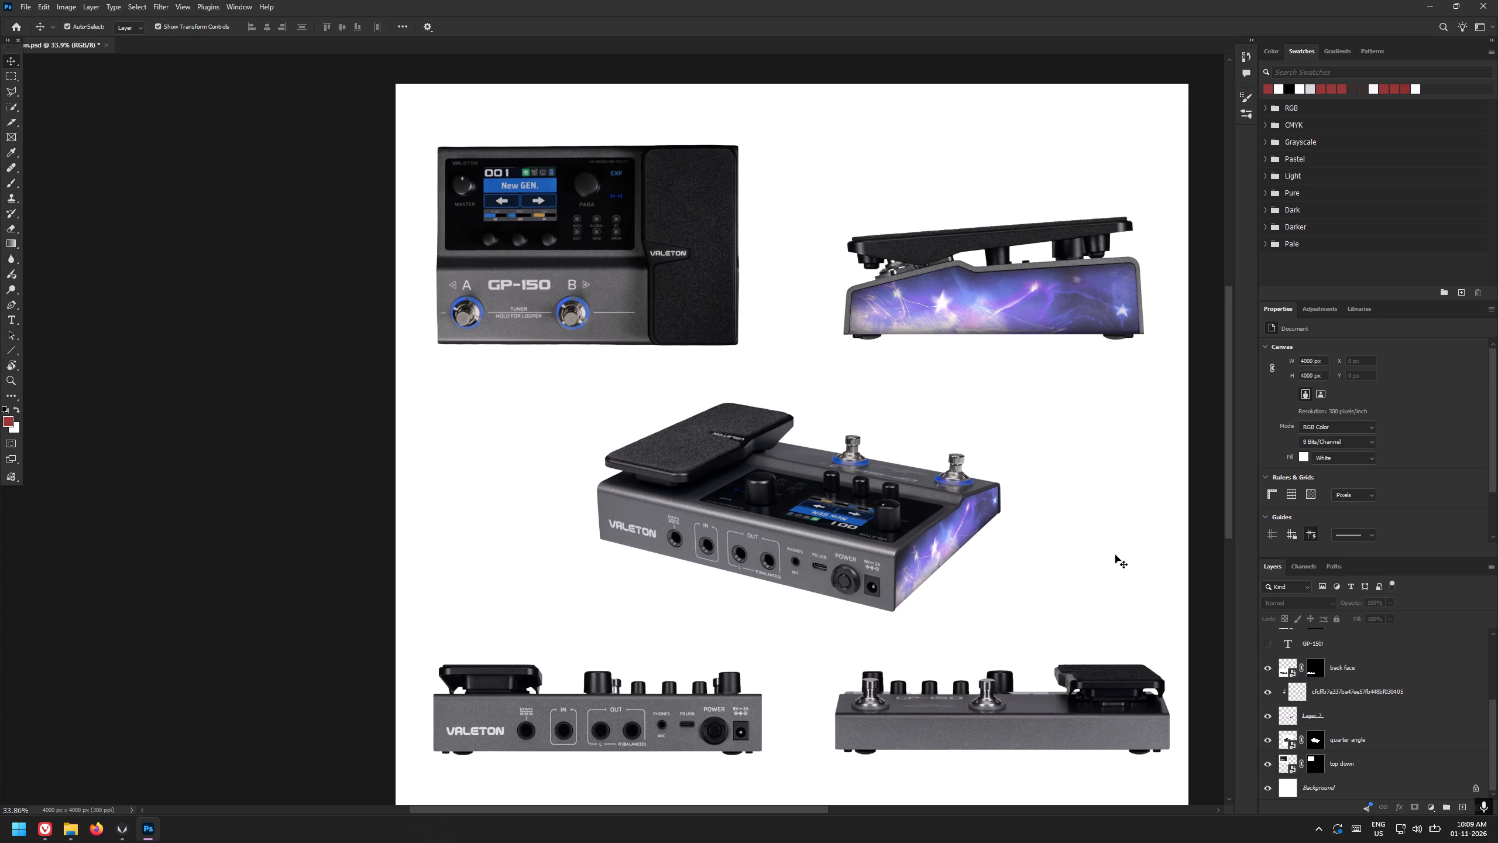